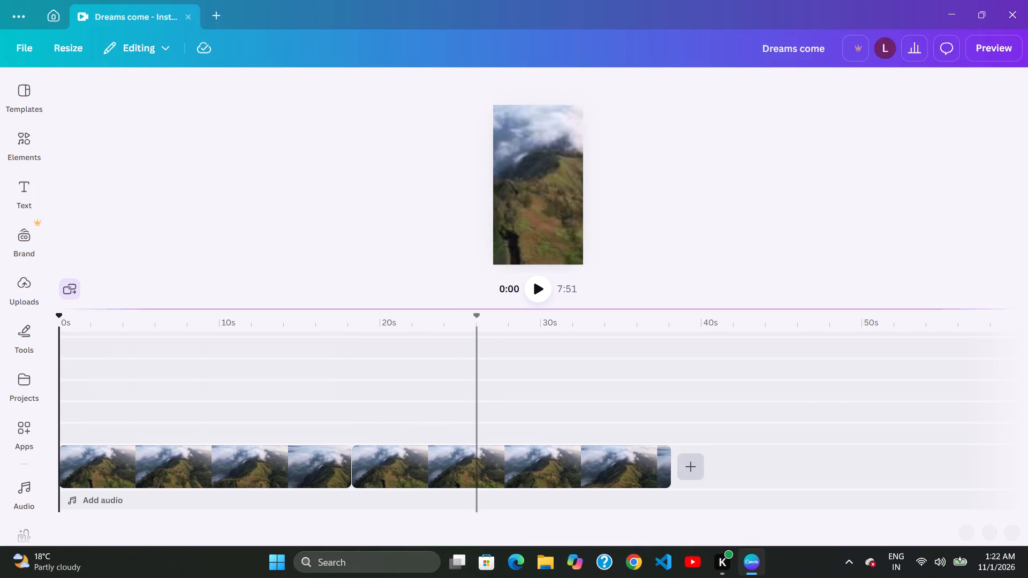
# Enlarge the timeline and examine the white overlay clip that runs from about 3:46 to 5:30.
pyautogui.moveTo(453, 308); pyautogui.dragTo(466, 204)
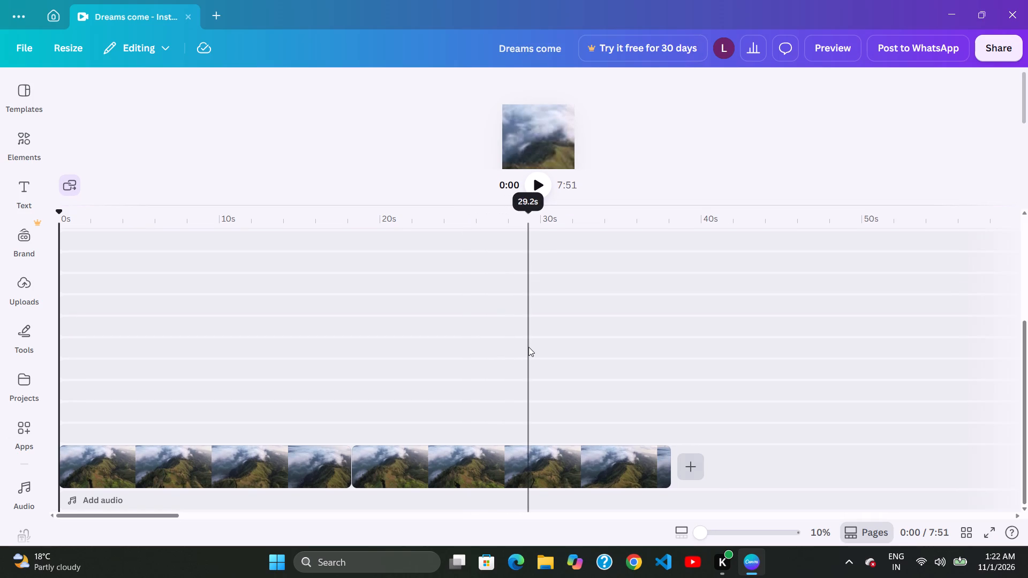
pyautogui.hscroll(-6, 528, 347)
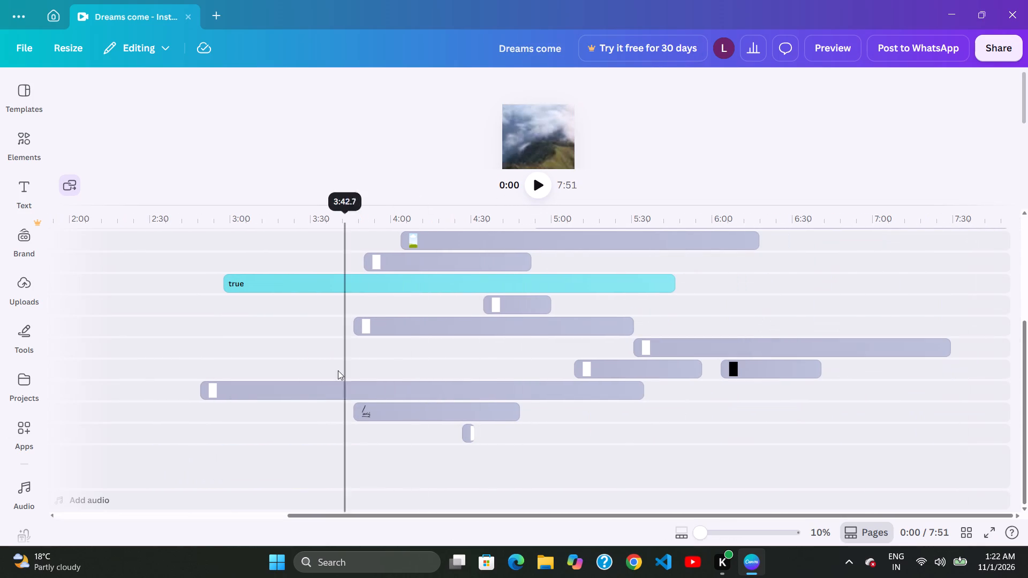
pyautogui.click(328, 363)
pyautogui.click(488, 331)
pyautogui.click(566, 328)
pyautogui.click(457, 324)
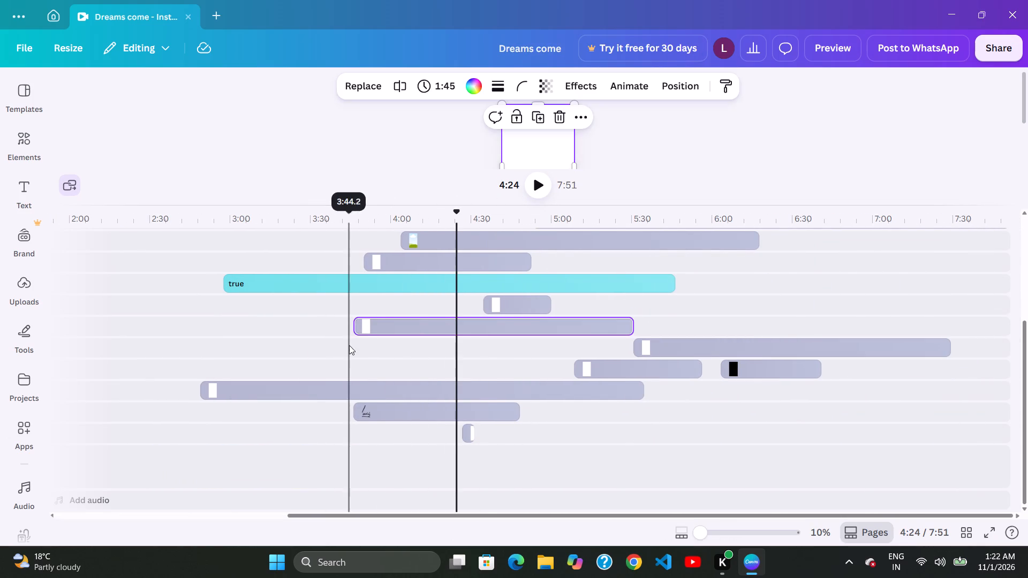
pyautogui.click(349, 345)
pyautogui.click(437, 336)
pyautogui.click(512, 323)
pyautogui.click(465, 323)
pyautogui.click(550, 324)
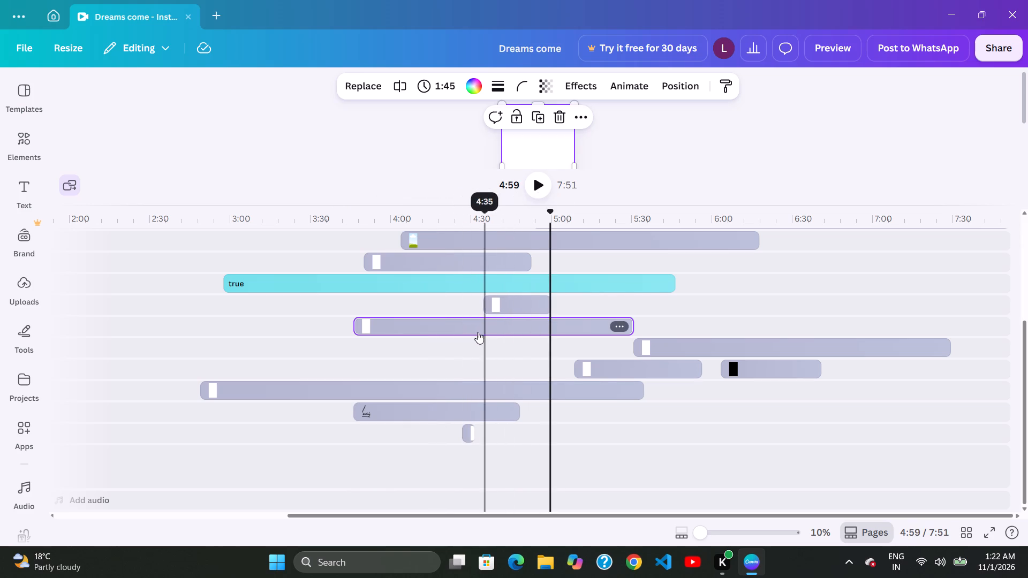
pyautogui.click(473, 332)
pyautogui.click(438, 338)
# Briefly play the video from 4:17.
pyautogui.click(535, 186)
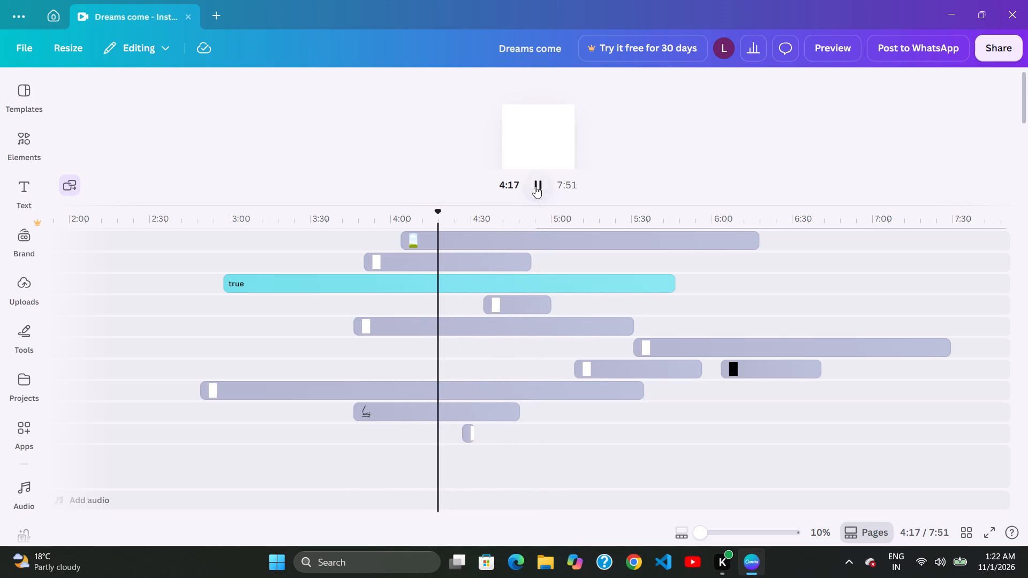
pyautogui.moveTo(427, 368); pyautogui.dragTo(432, 364)
pyautogui.click(523, 341)
# Reduce the timeline's height to give the video preview more room.
pyautogui.moveTo(535, 207); pyautogui.dragTo(537, 210)
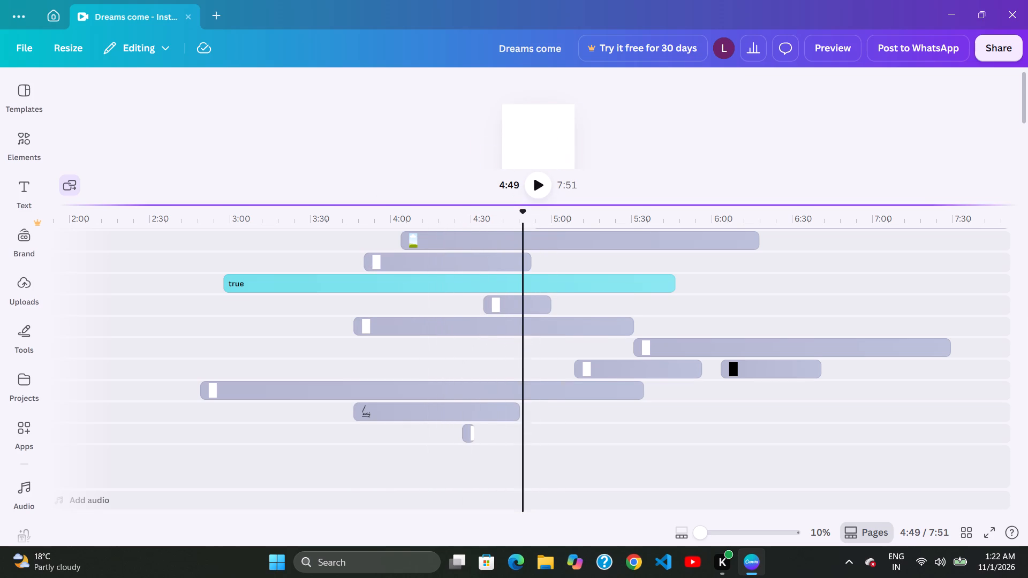
pyautogui.moveTo(537, 210); pyautogui.dragTo(539, 256)
# Scrub through the 1:45 white overlay clip to examine its frames in the preview.
pyautogui.click(342, 361)
pyautogui.click(443, 360)
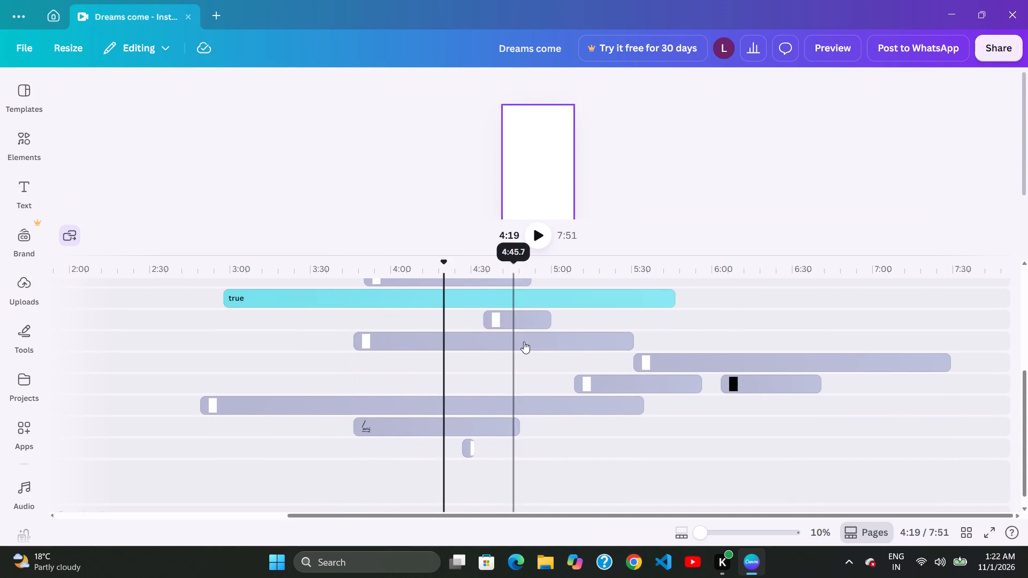
pyautogui.click(523, 341)
pyautogui.click(433, 345)
pyautogui.click(418, 347)
pyautogui.click(502, 347)
pyautogui.click(519, 346)
pyautogui.click(611, 345)
pyautogui.click(670, 346)
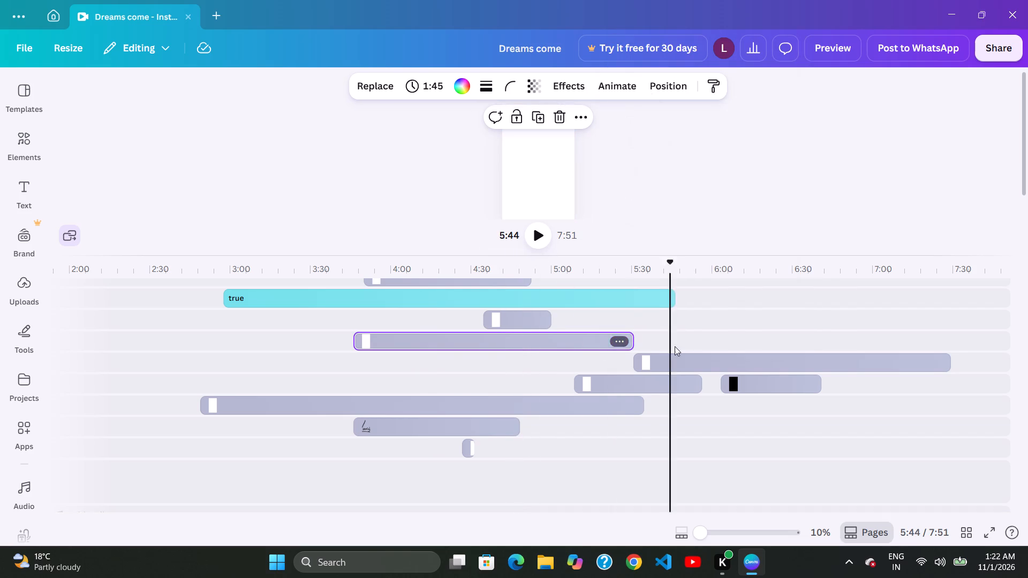
pyautogui.click(598, 349)
pyautogui.moveTo(540, 350); pyautogui.dragTo(524, 352)
pyautogui.click(413, 352)
pyautogui.click(353, 352)
pyautogui.click(417, 349)
pyautogui.click(431, 349)
pyautogui.click(479, 349)
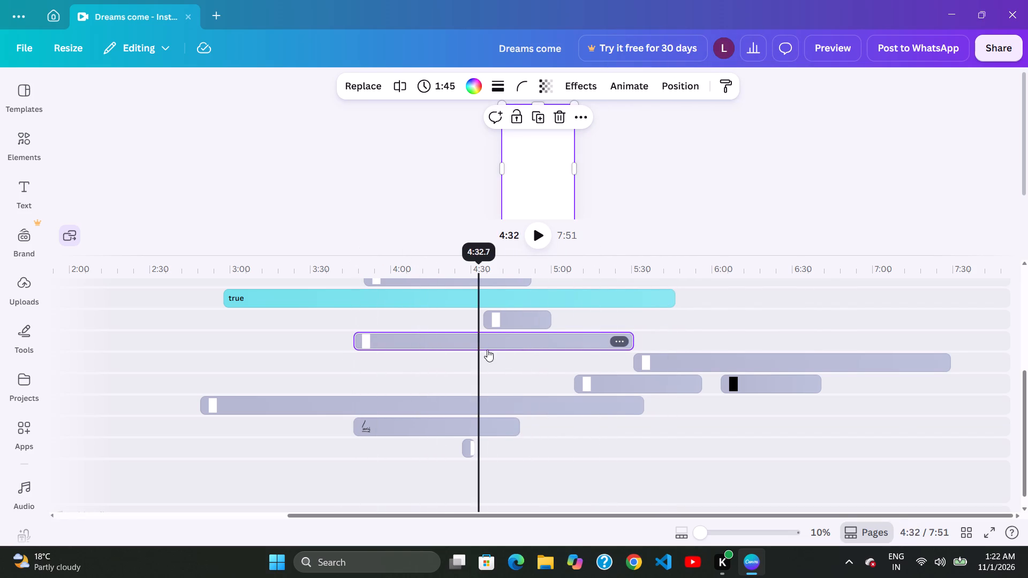
# Shift the 1:45 white overlay clip slightly along its track so it starts at about 3:50.
pyautogui.click(511, 349)
pyautogui.moveTo(547, 350); pyautogui.dragTo(555, 352)
# Scrub back and forth through the 1:58 white overlay clip that starts at about 5:30.
pyautogui.click(578, 352)
pyautogui.click(588, 353)
pyautogui.click(636, 354)
pyautogui.click(674, 354)
pyautogui.click(716, 356)
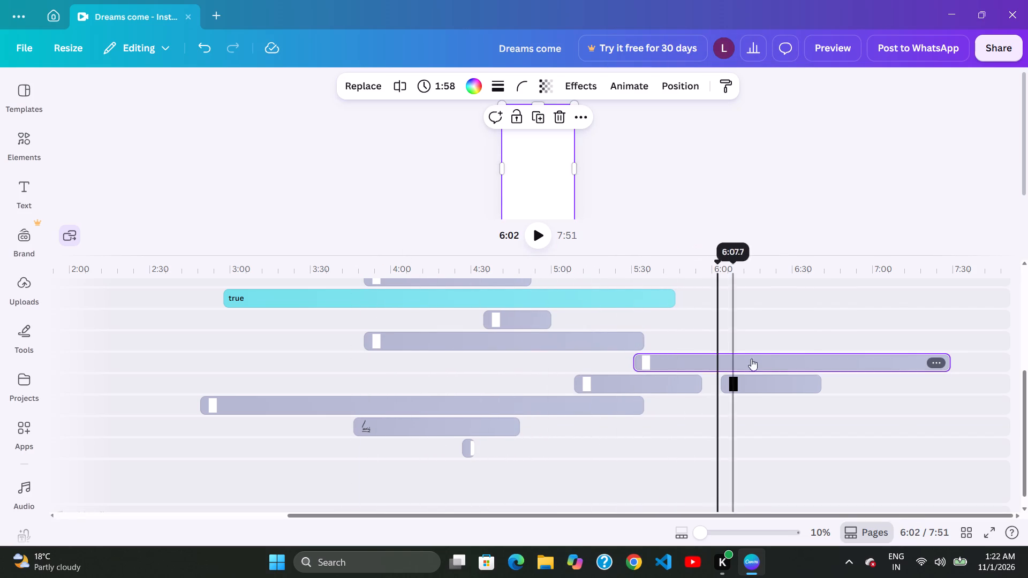
pyautogui.click(762, 359)
pyautogui.click(736, 369)
pyautogui.click(712, 369)
pyautogui.click(666, 369)
pyautogui.click(630, 371)
# Extend the start of the white clip near 5:08 slightly earlier, making its duration 49.8 s.
pyautogui.moveTo(575, 377); pyautogui.dragTo(570, 378)
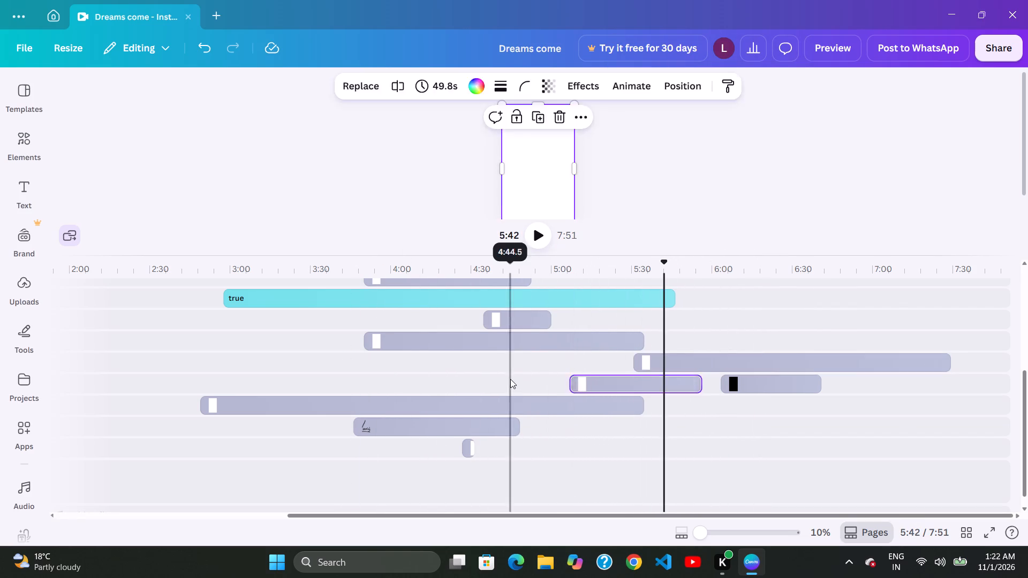
# Scrub the timeline between about 4:00 and 5:00 to examine the frames before the 49.8 s clip.
pyautogui.click(510, 379)
pyautogui.moveTo(471, 380); pyautogui.dragTo(466, 380)
pyautogui.click(407, 380)
pyautogui.click(390, 380)
pyautogui.click(426, 377)
pyautogui.moveTo(431, 376); pyautogui.dragTo(445, 376)
pyautogui.click(456, 376)
pyautogui.click(481, 376)
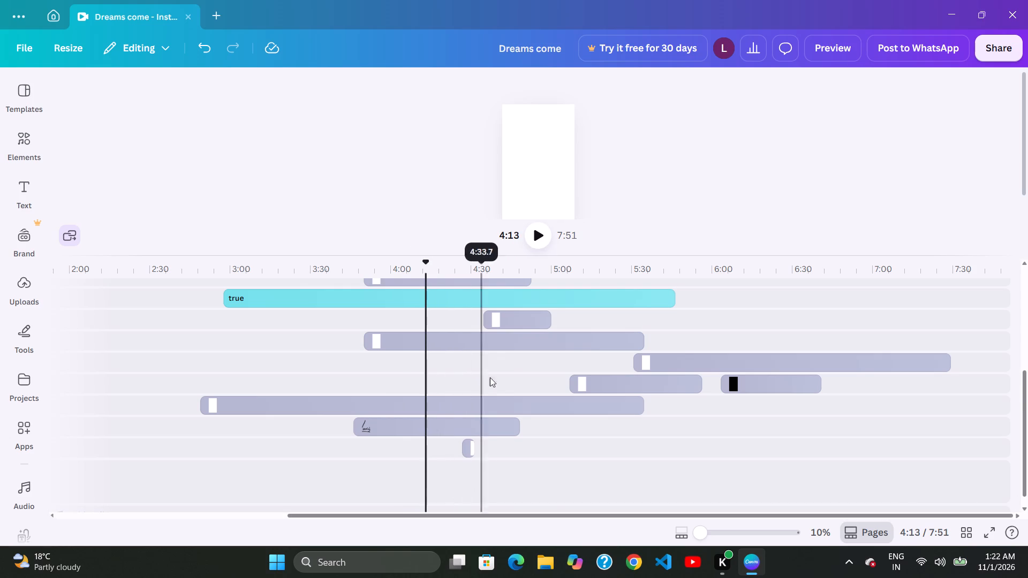
pyautogui.click(509, 377)
pyautogui.click(556, 377)
# Shift the 49.8 s white clip about 2 seconds later so it starts at about 5:08.
pyautogui.click(595, 378)
pyautogui.moveTo(644, 378); pyautogui.dragTo(650, 378)
# Examine the black 37.9 s clip and scrub back through the 49.8 s white clip toward 4:17.
pyautogui.click(698, 378)
pyautogui.click(719, 379)
pyautogui.click(737, 379)
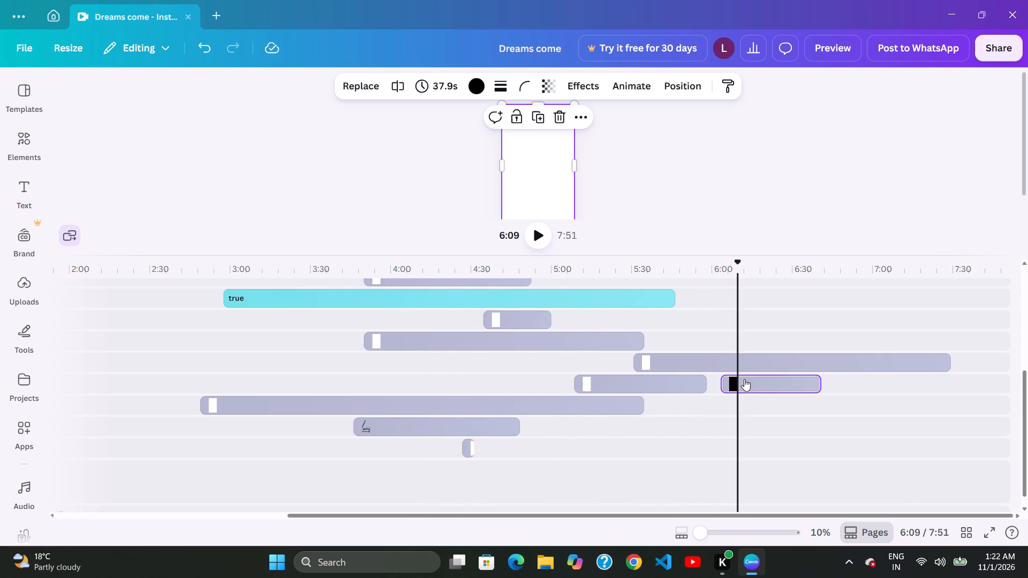
pyautogui.click(744, 379)
pyautogui.click(668, 379)
pyautogui.click(638, 380)
pyautogui.click(586, 382)
pyautogui.click(565, 382)
pyautogui.click(525, 384)
pyautogui.click(477, 387)
pyautogui.click(438, 387)
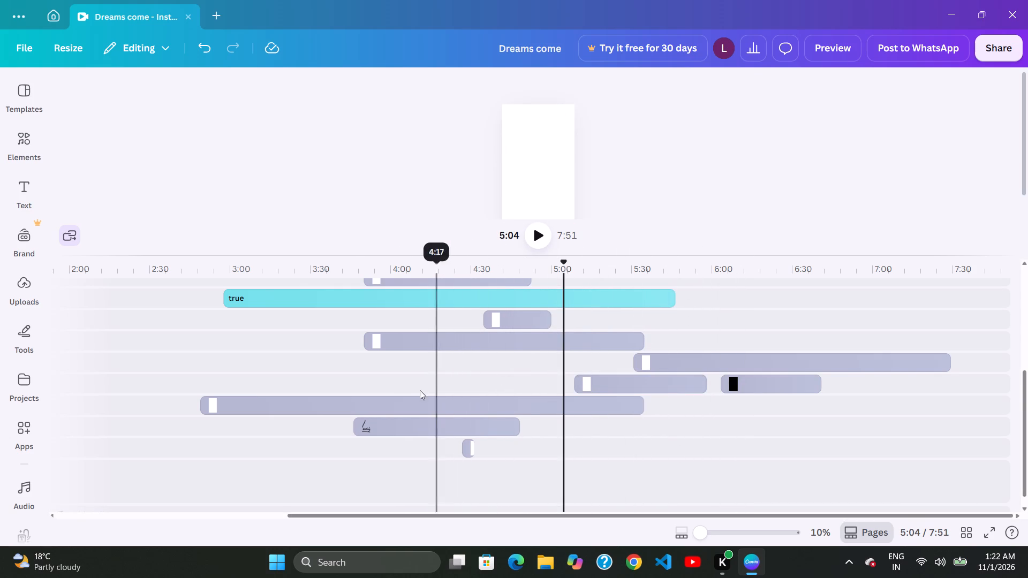
# Scrub the timeline between about 3:24 and 6:09 to examine the frames before and within the 49.8 s clip.
pyautogui.click(372, 390)
pyautogui.click(336, 390)
pyautogui.click(296, 393)
pyautogui.click(342, 392)
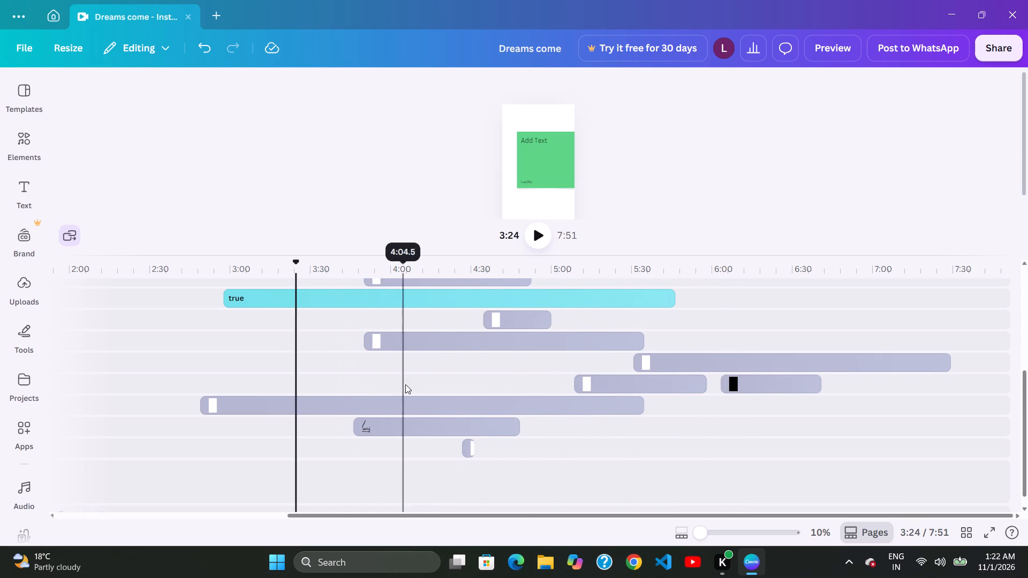
pyautogui.click(405, 384)
pyautogui.click(457, 384)
pyautogui.click(483, 384)
pyautogui.click(519, 385)
pyautogui.click(559, 385)
pyautogui.click(597, 385)
pyautogui.click(628, 385)
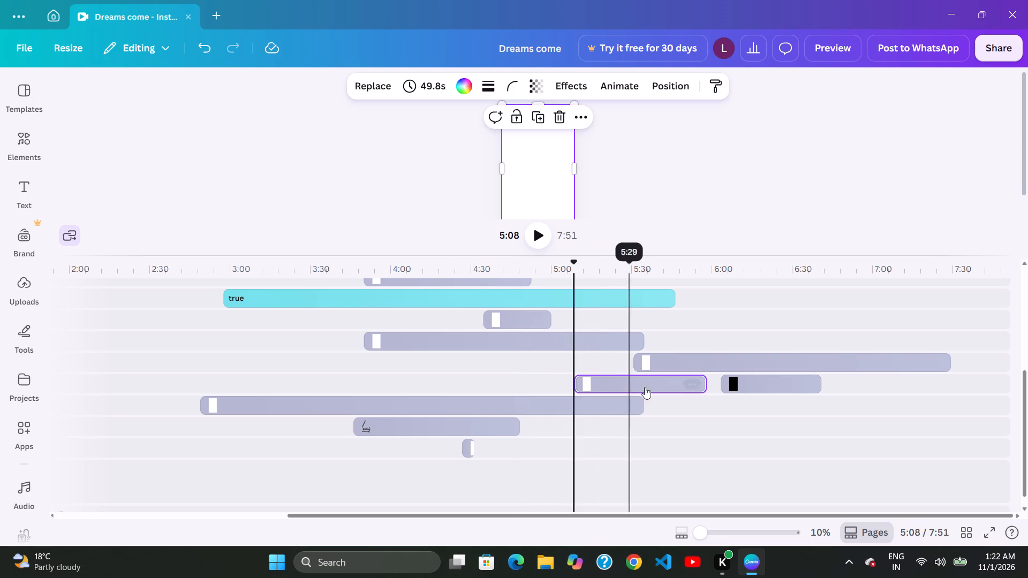
pyautogui.click(660, 387)
pyautogui.click(691, 387)
pyautogui.click(738, 387)
pyautogui.click(717, 387)
pyautogui.click(667, 389)
pyautogui.click(623, 390)
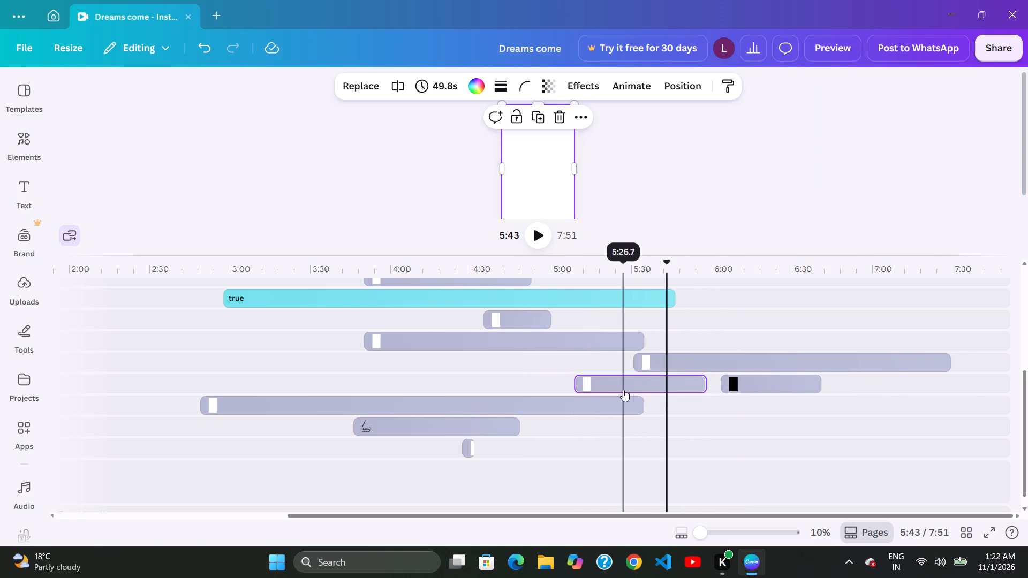
# Scrub back through the 2:46 clip toward its start to examine its frames in the preview.
pyautogui.click(588, 391)
pyautogui.click(555, 392)
pyautogui.click(532, 392)
pyautogui.click(493, 392)
pyautogui.click(473, 392)
pyautogui.click(438, 394)
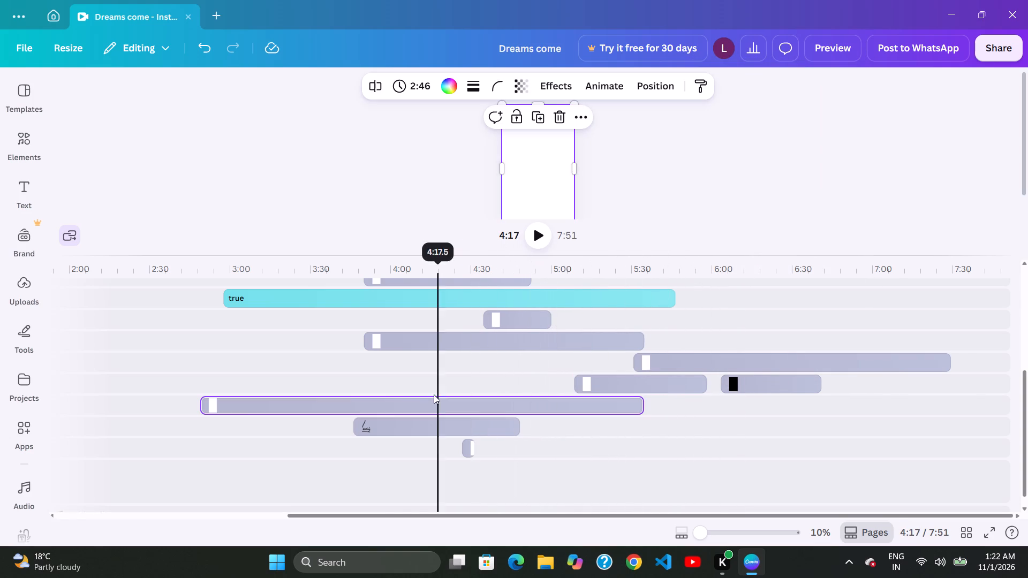
pyautogui.click(434, 394)
pyautogui.click(394, 396)
pyautogui.click(386, 396)
pyautogui.click(349, 399)
pyautogui.click(312, 403)
pyautogui.click(307, 403)
pyautogui.click(254, 403)
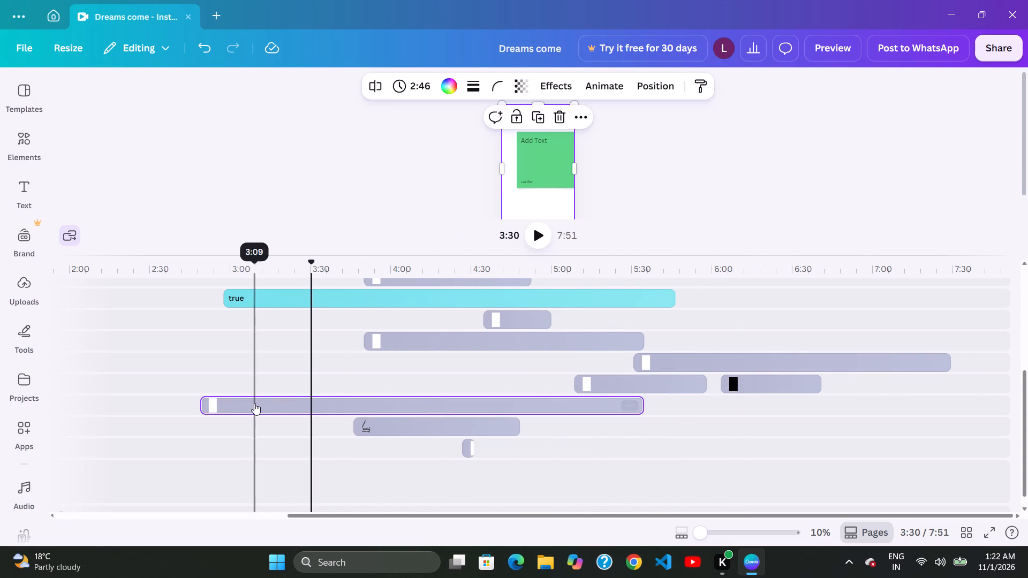
pyautogui.click(250, 403)
pyautogui.click(226, 403)
# Shift the 2:46 clip about 2 seconds later on its track so it starts at about 2:51.
pyautogui.click(248, 402)
pyautogui.moveTo(260, 402); pyautogui.dragTo(266, 402)
pyautogui.click(308, 401)
pyautogui.click(326, 401)
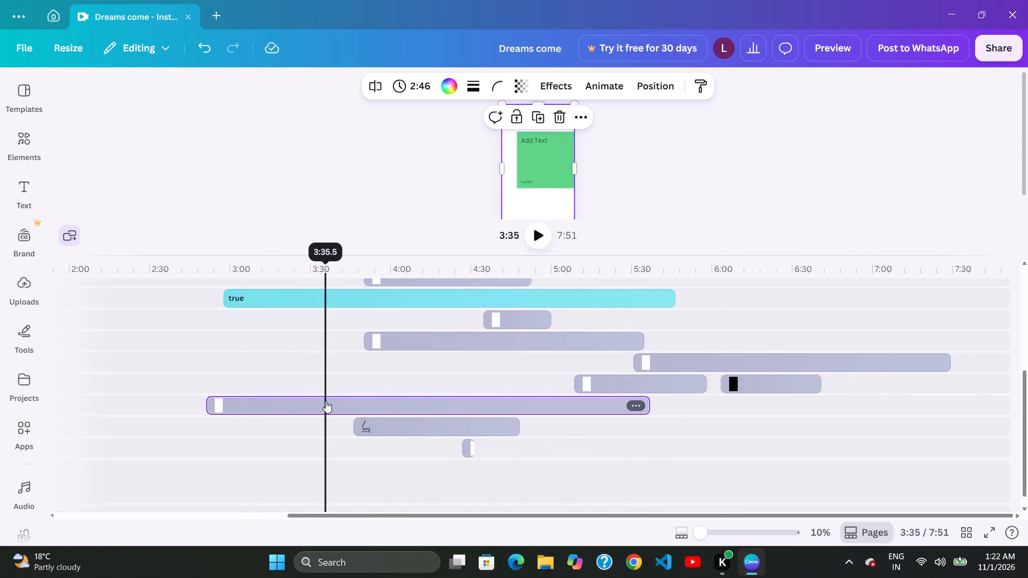
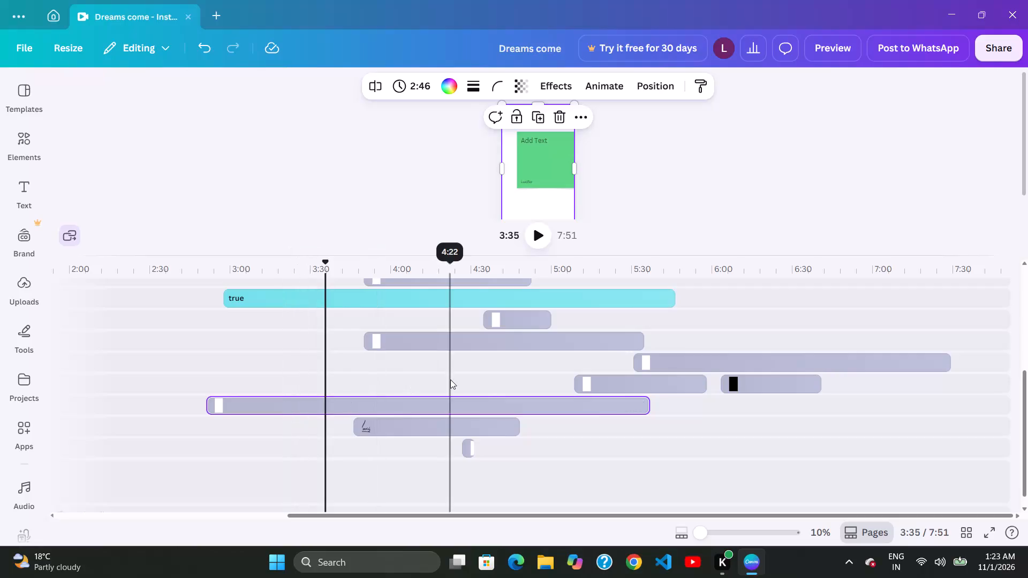
# Scrub the timeline back and forth between about 3:50 and 6:00 to examine the overlay clips' frames.
pyautogui.click(592, 372)
pyautogui.click(478, 396)
pyautogui.click(406, 395)
pyautogui.click(530, 383)
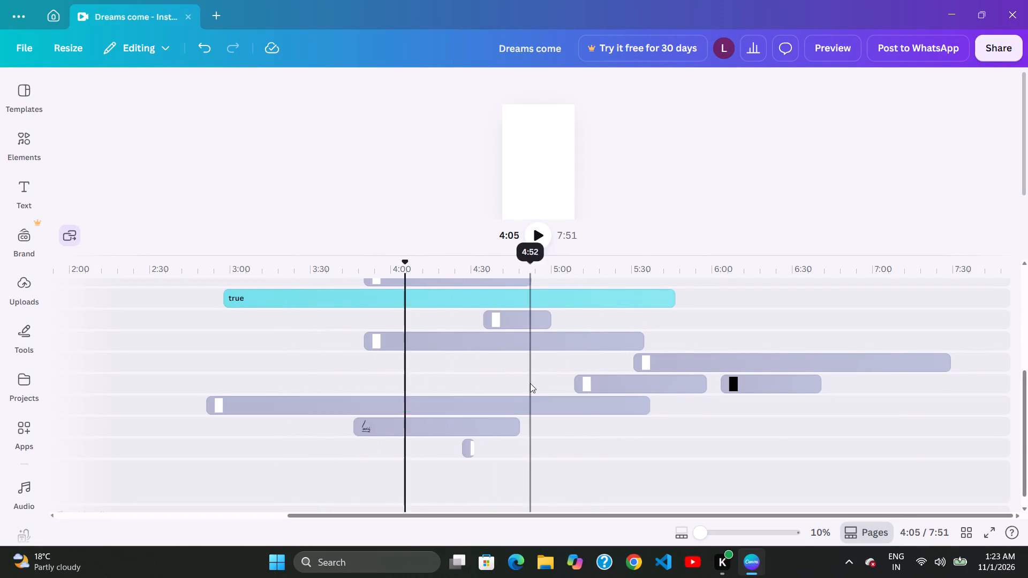
pyautogui.click(592, 383)
pyautogui.click(719, 390)
pyautogui.click(649, 389)
pyautogui.click(555, 388)
pyautogui.click(422, 388)
pyautogui.click(365, 381)
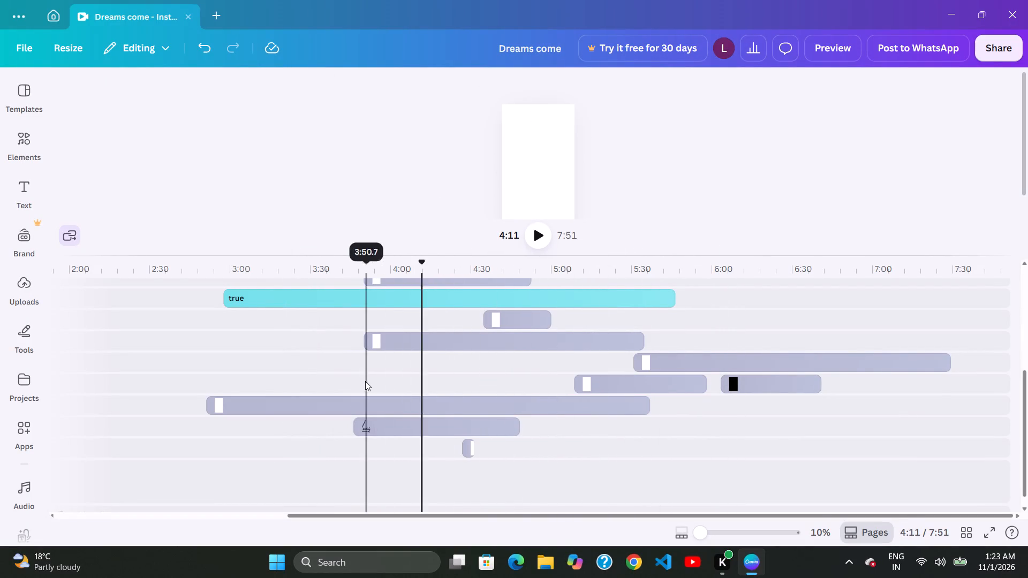
pyautogui.click(423, 373)
pyautogui.click(456, 373)
pyautogui.click(509, 372)
pyautogui.click(635, 371)
pyautogui.click(672, 372)
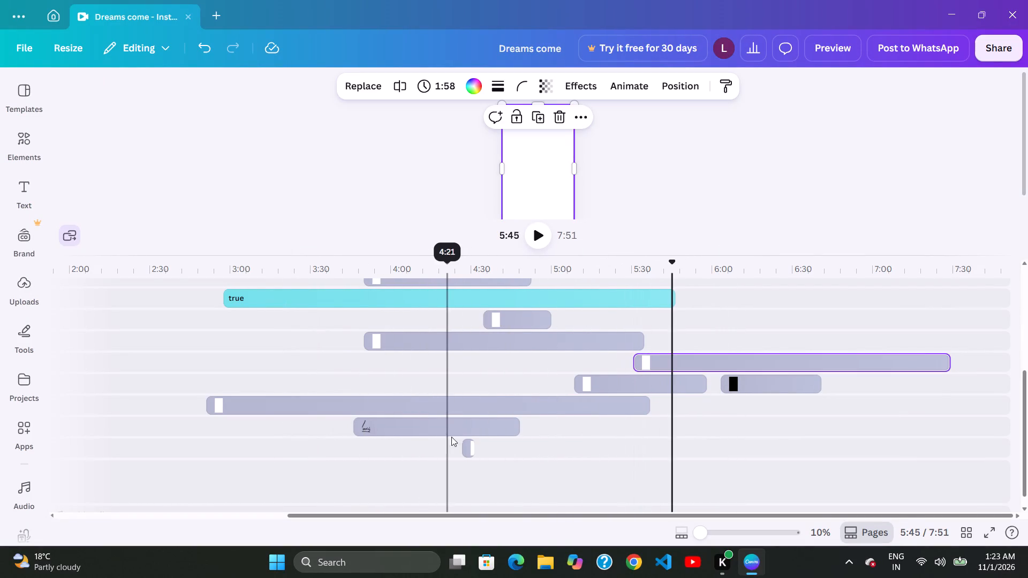
# Extend the short white clip starting near 4:25 to a duration of 1:26 and the clip starting near 4:34 to 1:40.
pyautogui.click(468, 440)
pyautogui.moveTo(471, 445); pyautogui.dragTo(690, 455)
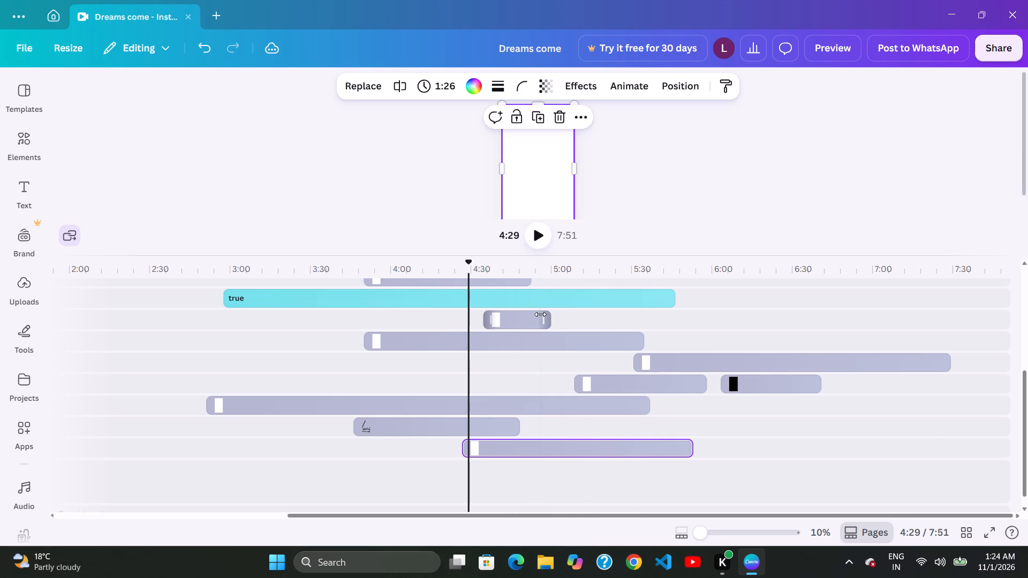
pyautogui.moveTo(540, 314); pyautogui.dragTo(742, 320)
# Extend the end of the 1:02 clip to about 5:49, and the start of the clip beginning near 5:00 back to about 4:16.
pyautogui.scroll(1, 525, 302)
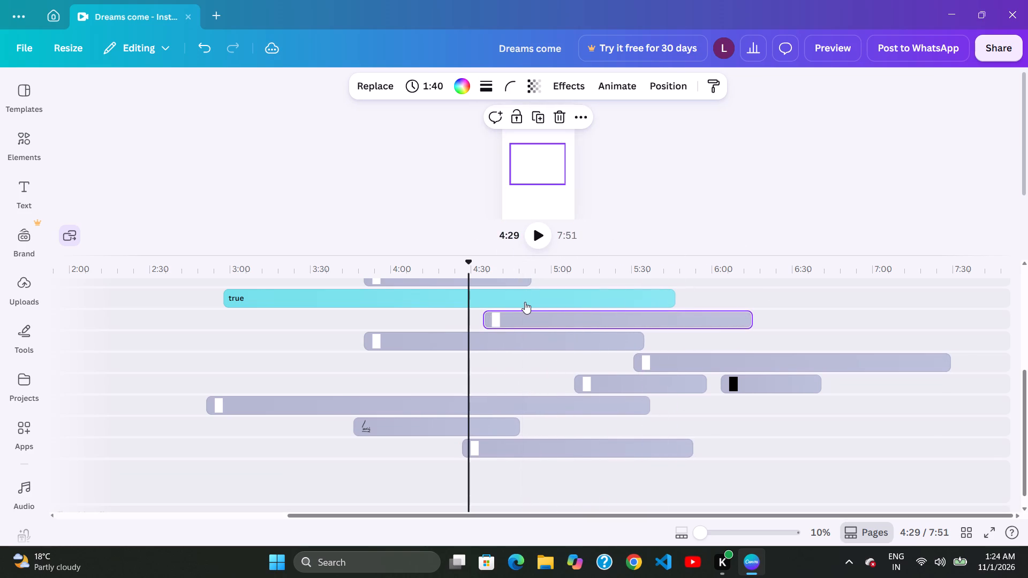
pyautogui.moveTo(522, 338); pyautogui.dragTo(563, 344)
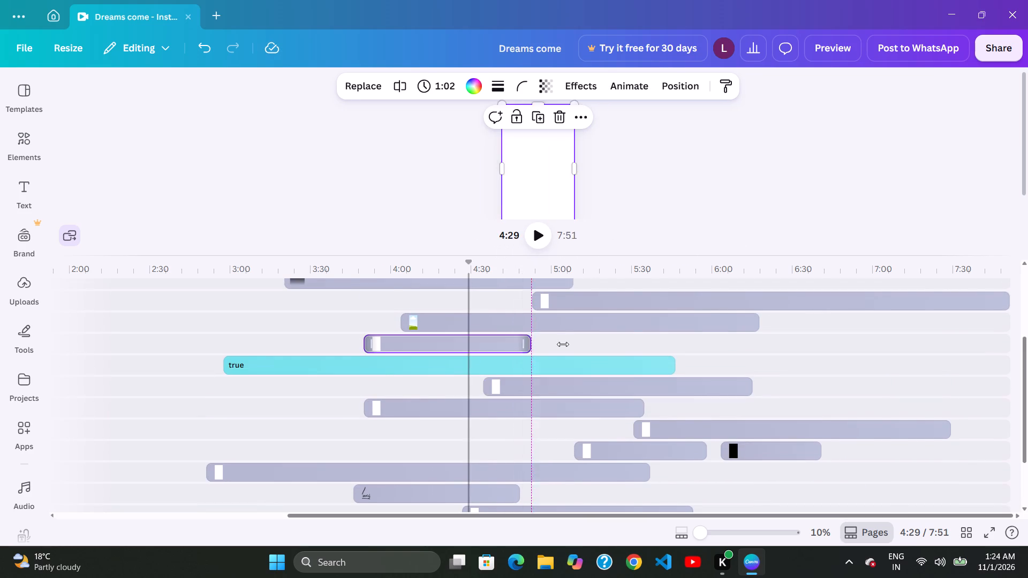
pyautogui.moveTo(563, 344); pyautogui.dragTo(674, 344)
pyautogui.moveTo(540, 298); pyautogui.dragTo(443, 311)
# Extend the end of the black gradient clip to about 5:35, giving it a duration of 2:14.
pyautogui.scroll(2, 521, 305)
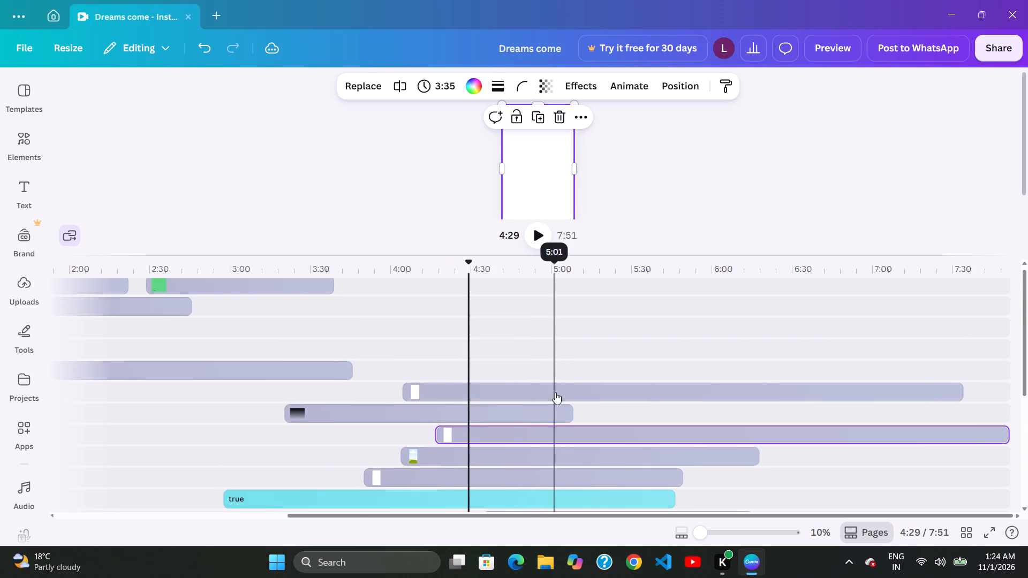
pyautogui.moveTo(561, 409); pyautogui.dragTo(631, 411)
# Extend the start of the 3:29 white clip above the gradient clip back to about 3:39, making it 3:55 long.
pyautogui.scroll(1, 466, 401)
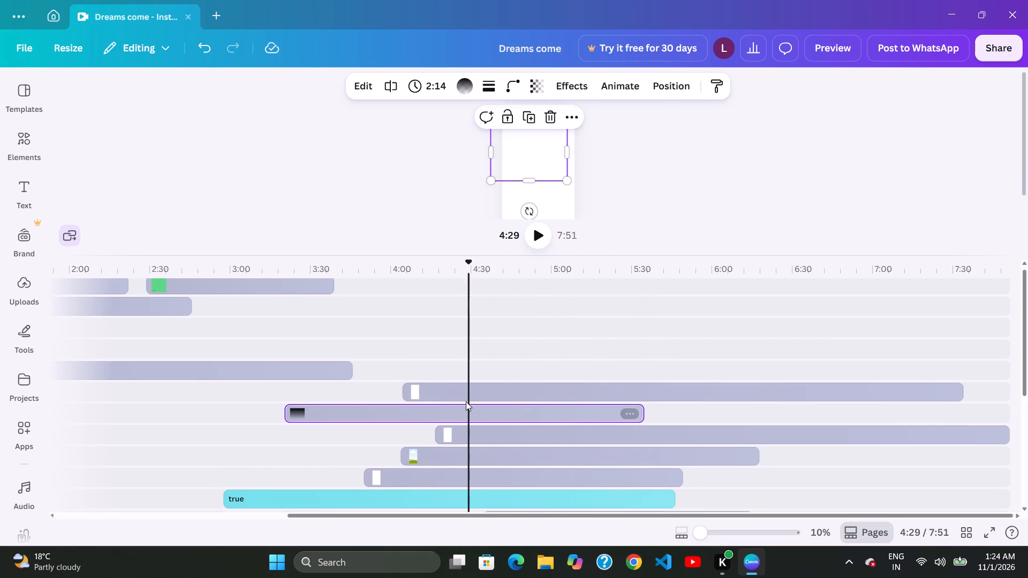
pyautogui.scroll(3, 466, 401)
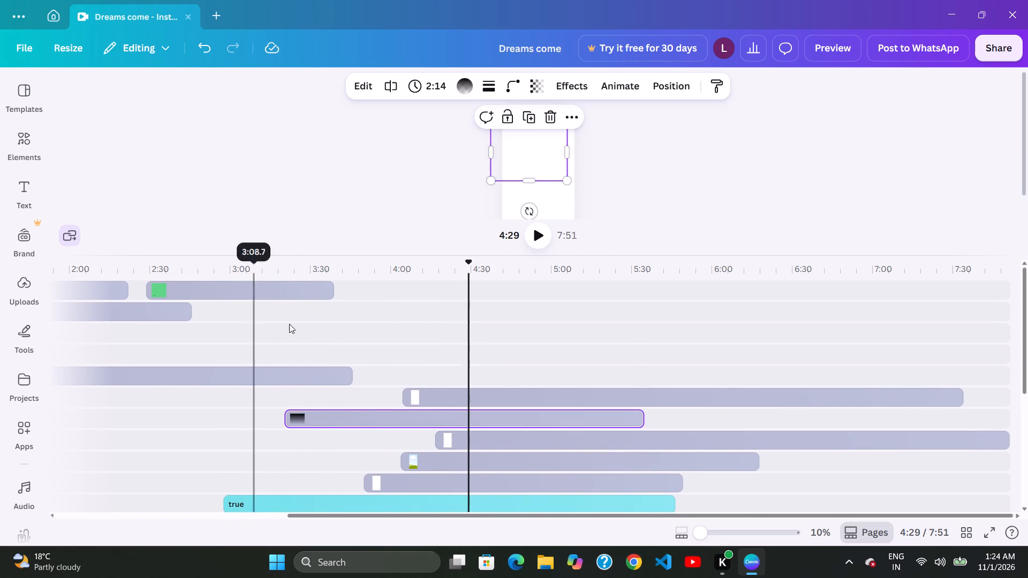
pyautogui.moveTo(406, 398); pyautogui.dragTo(347, 398)
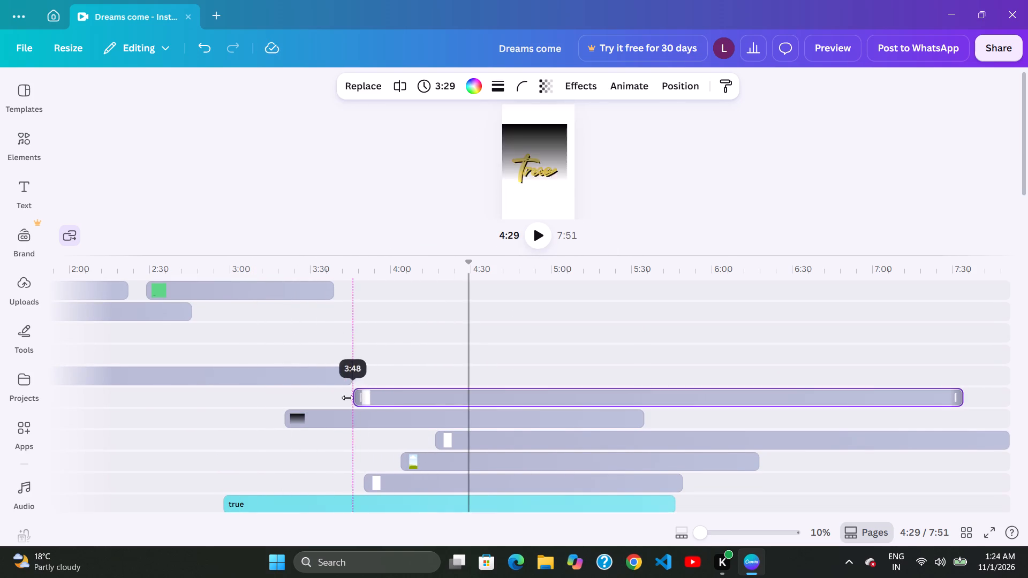
pyautogui.moveTo(347, 398); pyautogui.dragTo(345, 398)
# Extend the end of the line-graphic clip to about 5:49, and the start of the 1:26 clip below it back toward 3:00.
pyautogui.scroll(-4, 354, 401)
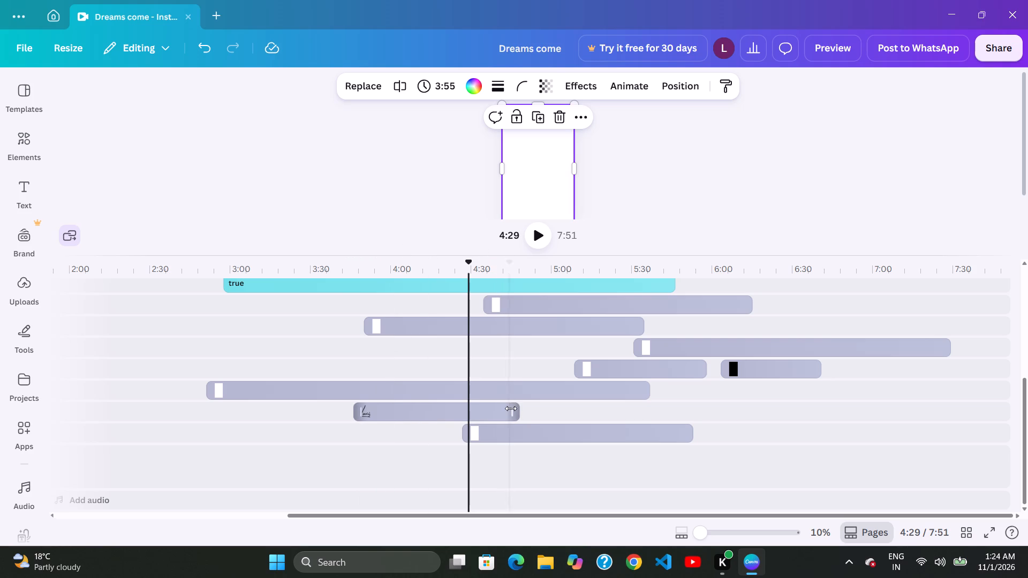
pyautogui.moveTo(511, 408); pyautogui.dragTo(673, 415)
pyautogui.moveTo(471, 428); pyautogui.dragTo(383, 431)
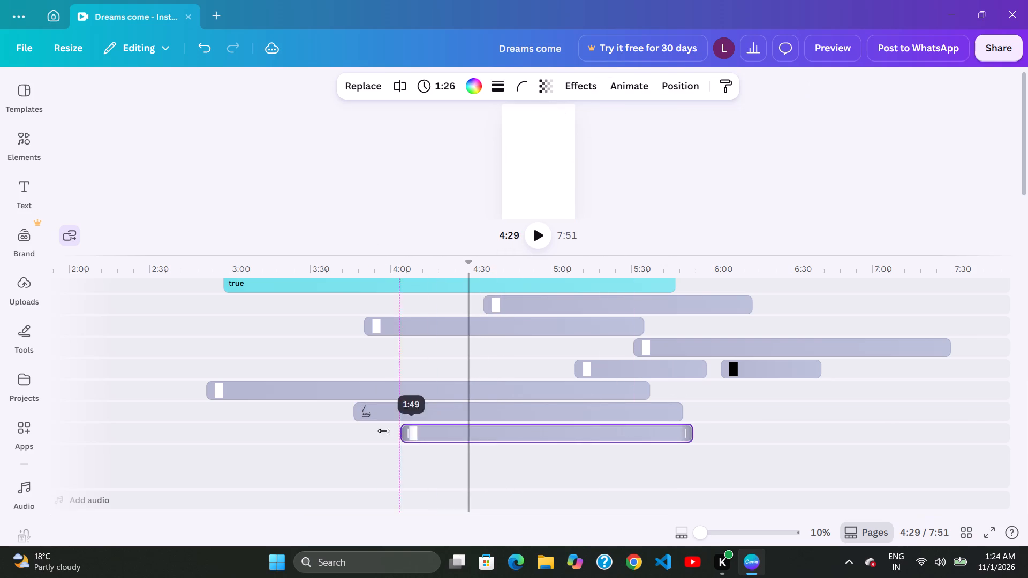
pyautogui.moveTo(383, 431); pyautogui.dragTo(241, 439)
# Scrub forward from about 3:20 and shift the 1:40 clip about 2 seconds later to start near 4:36.
pyautogui.scroll(2, 279, 435)
pyautogui.click(285, 433)
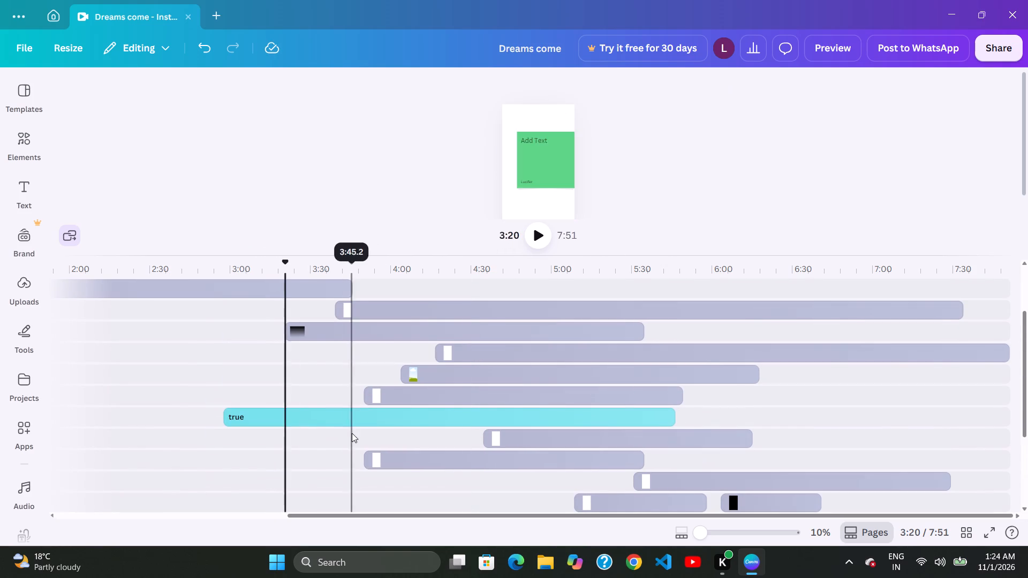
pyautogui.click(352, 433)
pyautogui.click(382, 433)
pyautogui.click(462, 432)
pyautogui.click(545, 432)
pyautogui.moveTo(632, 432); pyautogui.dragTo(638, 430)
# Scrub the timeline between about 2:55 and 6:59 to examine the frames around the 1:40 clip.
pyautogui.click(702, 427)
pyautogui.moveTo(810, 427); pyautogui.dragTo(815, 427)
pyautogui.click(870, 428)
pyautogui.click(748, 428)
pyautogui.click(692, 428)
pyautogui.click(607, 431)
pyautogui.click(565, 431)
pyautogui.click(512, 430)
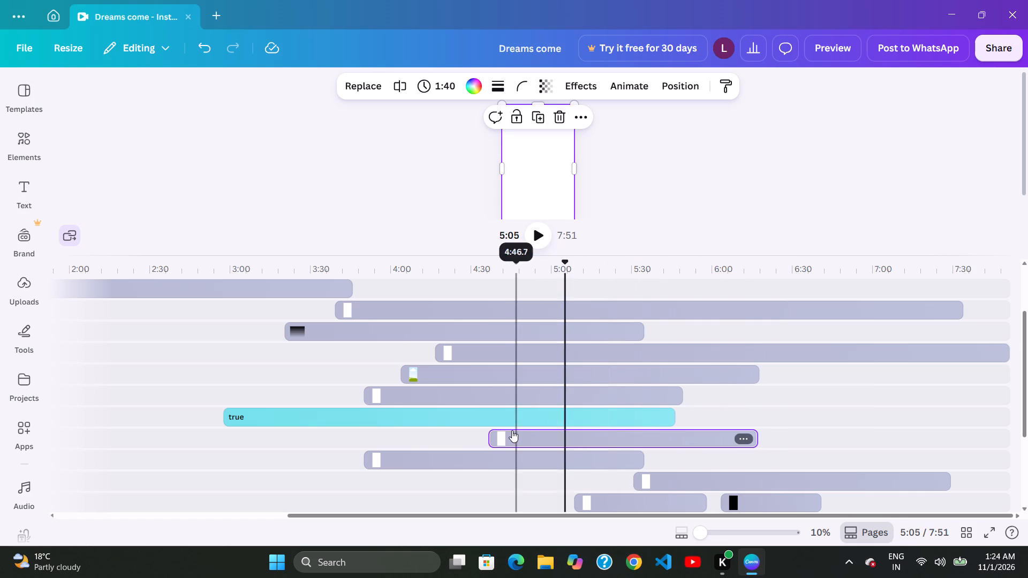
pyautogui.click(467, 431)
pyautogui.click(424, 433)
pyautogui.click(390, 434)
pyautogui.click(331, 434)
pyautogui.click(258, 428)
pyautogui.click(218, 428)
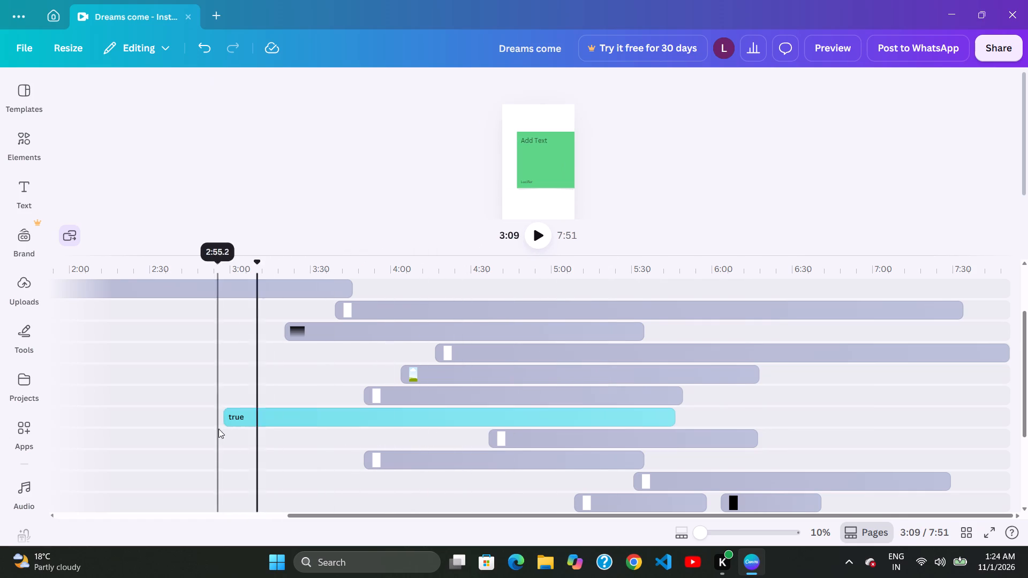
pyautogui.click(296, 429)
pyautogui.click(320, 429)
pyautogui.click(359, 429)
pyautogui.click(380, 429)
pyautogui.click(406, 429)
pyautogui.click(452, 429)
pyautogui.click(479, 429)
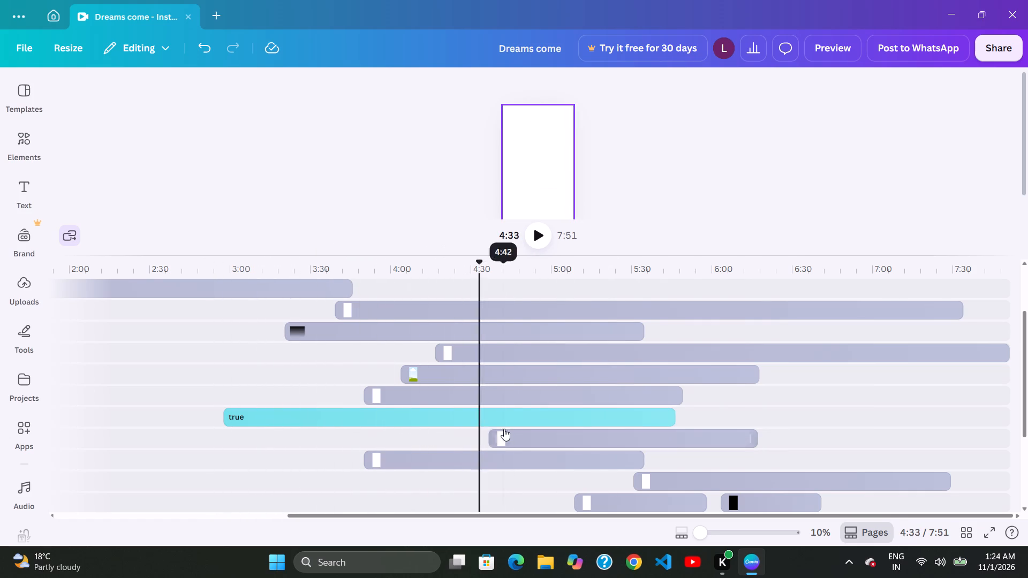
# Shift the 1:40 clip later in small moves to start at about 4:47 and extend it to 1:43.
pyautogui.click(504, 429)
pyautogui.moveTo(524, 429); pyautogui.dragTo(528, 429)
pyautogui.click(569, 429)
pyautogui.click(603, 429)
pyautogui.moveTo(639, 429); pyautogui.dragTo(647, 429)
pyautogui.moveTo(685, 429); pyautogui.dragTo(694, 431)
pyautogui.moveTo(728, 431); pyautogui.dragTo(736, 432)
pyautogui.moveTo(784, 431); pyautogui.dragTo(792, 432)
# Scrub the timeline between about 7:18 and 3:48 to examine the frames around the moved 1:43 clip.
pyautogui.moveTo(839, 433); pyautogui.dragTo(856, 433)
pyautogui.moveTo(891, 433); pyautogui.dragTo(900, 435)
pyautogui.doubleClick(921, 436)
pyautogui.click(774, 436)
pyautogui.click(679, 437)
pyautogui.click(526, 378)
pyautogui.click(358, 446)
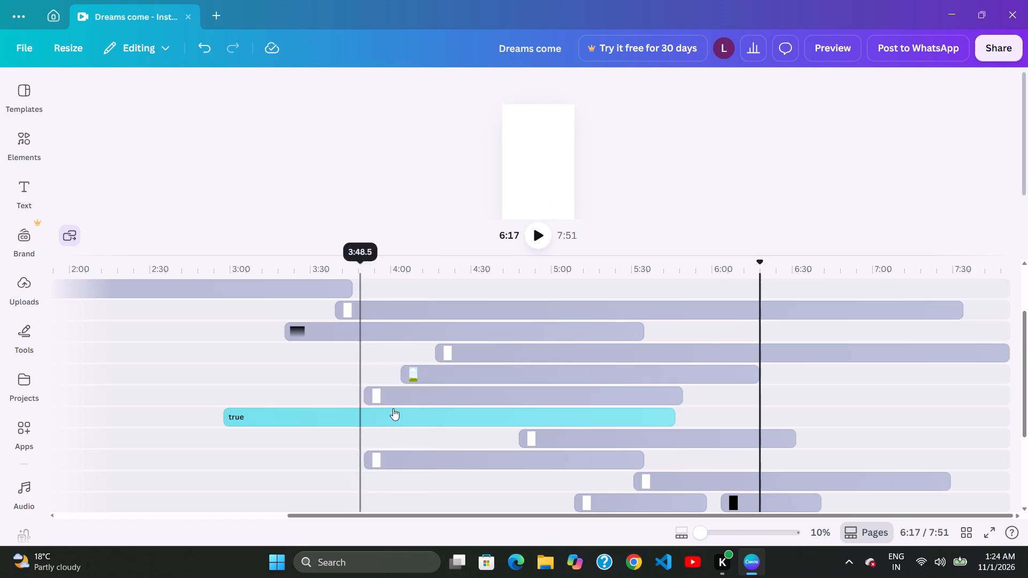
# Shift the 1:59 and 1:45 white clips slightly later so they start at about 3:51 and 3:52.
pyautogui.click(429, 390)
pyautogui.click(535, 368)
pyautogui.click(559, 415)
pyautogui.moveTo(475, 435); pyautogui.dragTo(467, 428)
pyautogui.click(343, 391)
pyautogui.moveTo(402, 459); pyautogui.dragTo(413, 452)
pyautogui.click(477, 360)
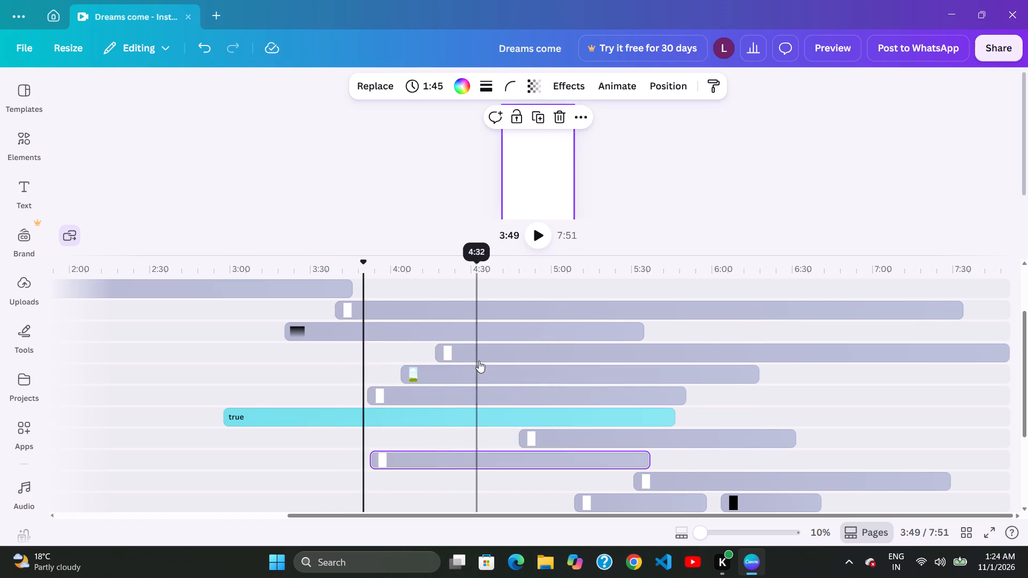
# Shift the true text clip later to start at about 3:00, and the 1:43 clip to start at about 4:51.
pyautogui.click(577, 424)
pyautogui.click(670, 448)
pyautogui.click(656, 337)
pyautogui.click(526, 355)
pyautogui.click(496, 422)
pyautogui.moveTo(591, 442); pyautogui.dragTo(600, 444)
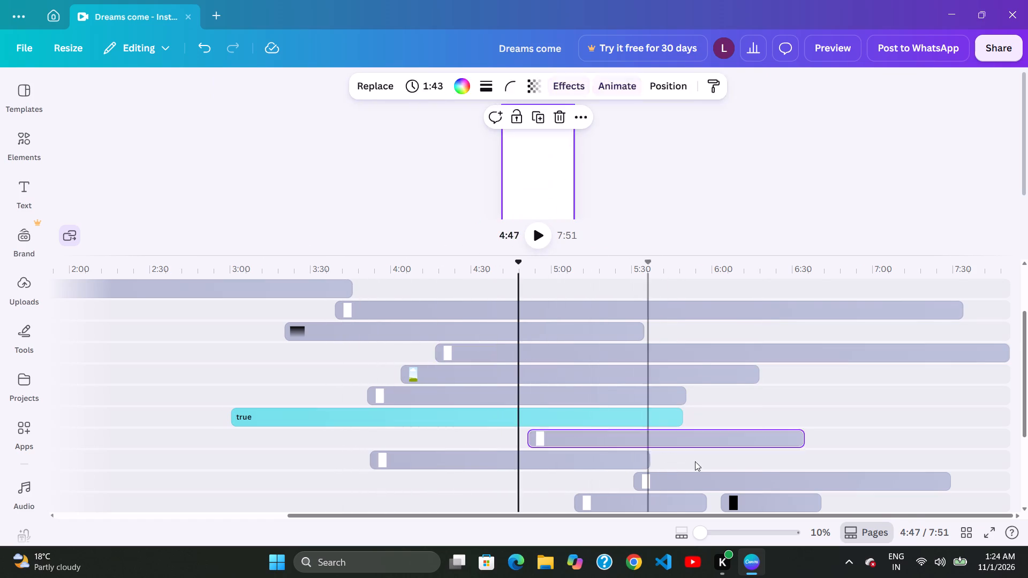
# Scrub the timeline between about 4:50 and 6:38 to examine the frames of the overlapping clips.
pyautogui.moveTo(696, 461); pyautogui.dragTo(702, 461)
pyautogui.click(814, 438)
pyautogui.click(644, 370)
pyautogui.click(638, 325)
pyautogui.click(526, 358)
pyautogui.click(493, 415)
pyautogui.moveTo(521, 432); pyautogui.dragTo(553, 438)
pyautogui.moveTo(612, 462); pyautogui.dragTo(613, 462)
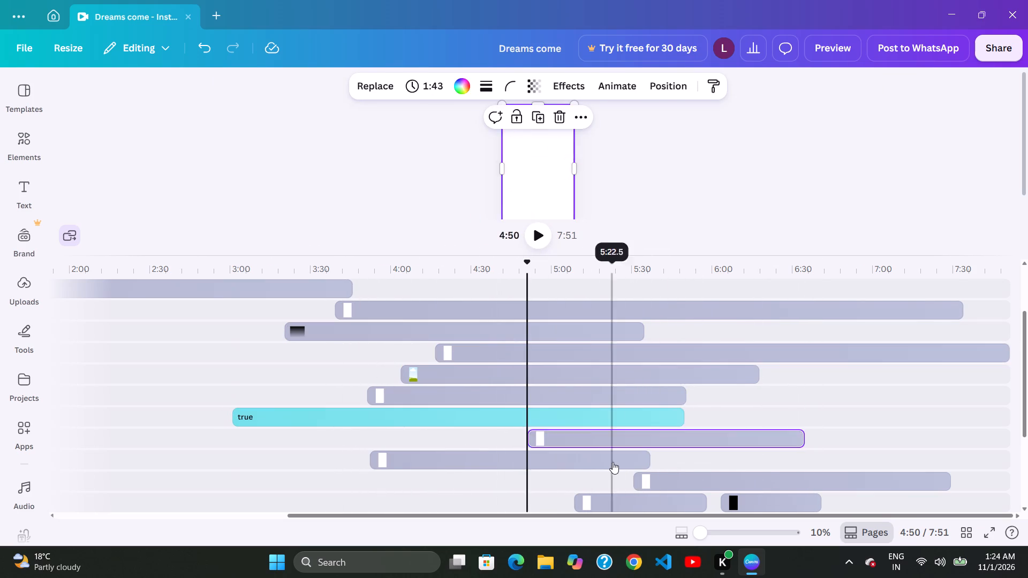
# Shift the 1:45 clip later to start at about 3:55 and the 1:43 clip to start at about 4:52.
pyautogui.moveTo(613, 462); pyautogui.dragTo(619, 461)
pyautogui.click(701, 445)
# Shift the black gradient clip slightly earlier so it starts at about 3:19.
pyautogui.click(735, 382)
pyautogui.click(710, 337)
pyautogui.click(577, 328)
pyautogui.moveTo(513, 334); pyautogui.dragTo(509, 340)
# Scrub the timeline between about 2:33 and 4:12 to examine the frames around the true text clip's start.
pyautogui.click(416, 394)
pyautogui.click(328, 387)
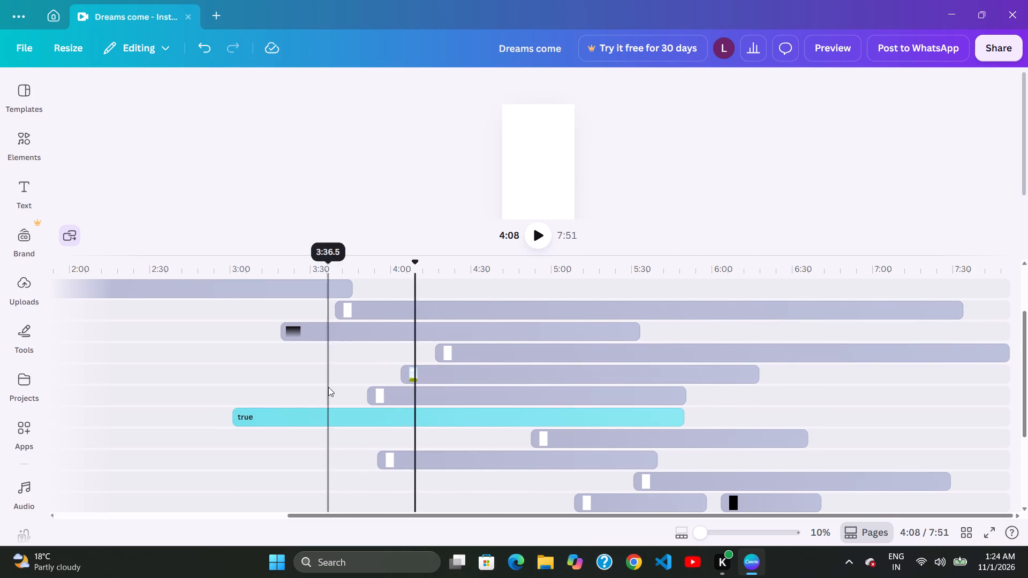
pyautogui.click(277, 329)
pyautogui.click(158, 363)
pyautogui.moveTo(253, 379); pyautogui.dragTo(265, 383)
pyautogui.moveTo(347, 383); pyautogui.dragTo(353, 380)
pyautogui.click(424, 376)
pyautogui.moveTo(328, 414); pyautogui.dragTo(332, 415)
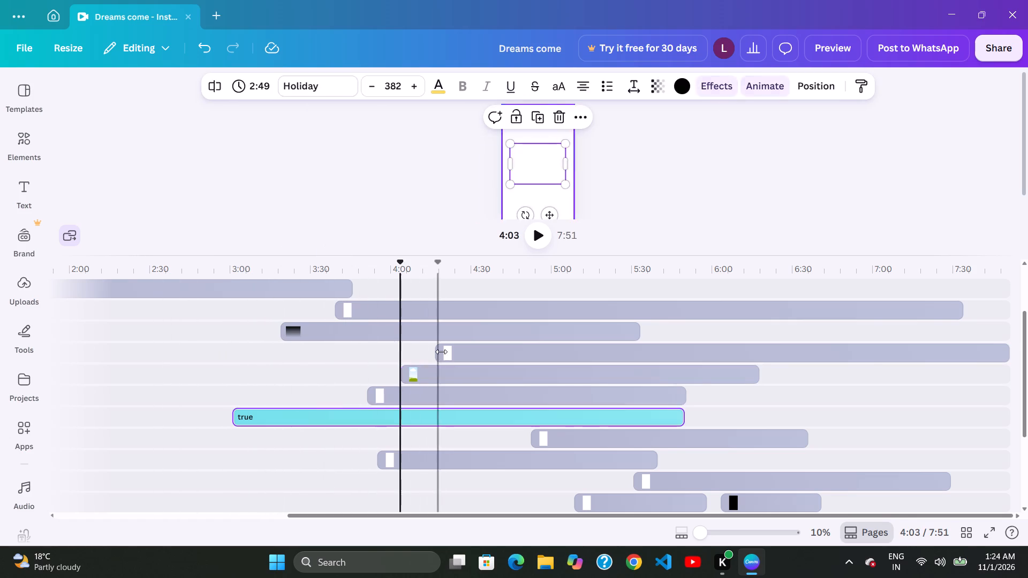
# Shift the 3:35 white clip about 1 second later so it starts at about 4:17.
pyautogui.click(441, 352)
pyautogui.click(445, 416)
pyautogui.moveTo(547, 343); pyautogui.dragTo(549, 349)
pyautogui.click(557, 415)
# Shift the 1:45 clip later on its track so it starts at about 4:06.
pyautogui.moveTo(499, 460); pyautogui.dragTo(516, 466)
pyautogui.moveTo(568, 474); pyautogui.dragTo(580, 474)
pyautogui.moveTo(625, 465); pyautogui.dragTo(632, 461)
pyautogui.click(668, 402)
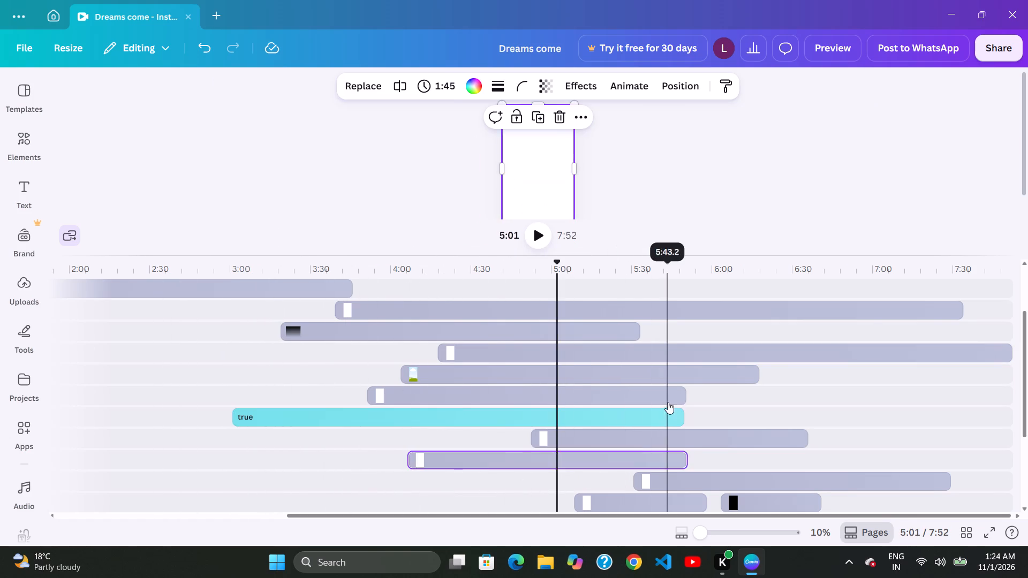
# Scrub the timeline between about 5:25 and 7:03 to examine the frames where the middle clips end.
pyautogui.click(619, 346)
pyautogui.moveTo(721, 327); pyautogui.dragTo(720, 338)
pyautogui.moveTo(680, 426); pyautogui.dragTo(680, 431)
pyautogui.click(660, 433)
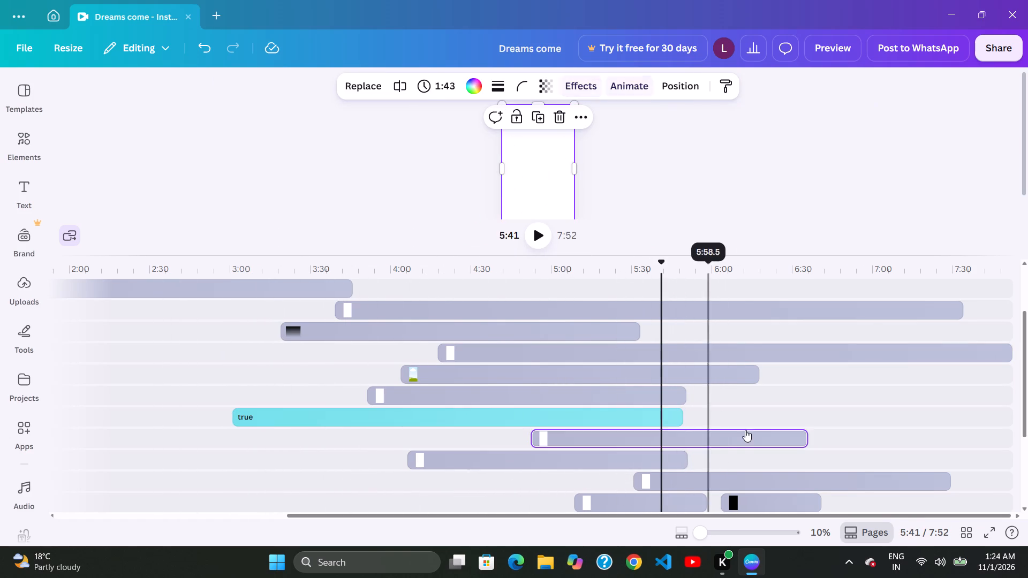
pyautogui.moveTo(745, 430); pyautogui.dragTo(750, 430)
pyautogui.moveTo(811, 436); pyautogui.dragTo(816, 435)
pyautogui.click(864, 402)
pyautogui.click(881, 343)
pyautogui.click(791, 359)
pyautogui.click(706, 378)
pyautogui.click(651, 392)
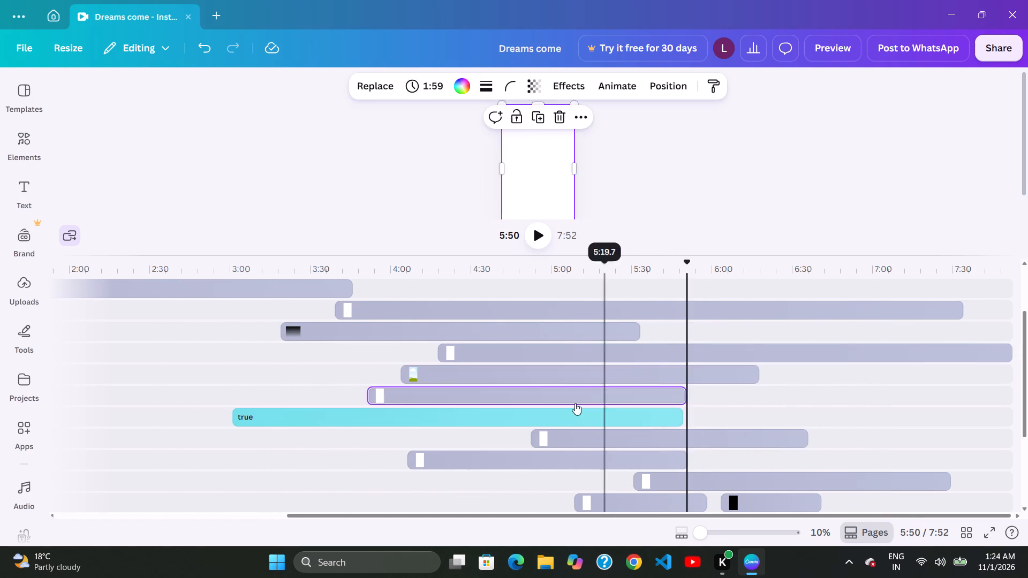
# Shift the 1:59 clip earlier to start at about 3:46 and the 1:45 clip to start at about 4:03.
pyautogui.moveTo(575, 403); pyautogui.dragTo(568, 410)
pyautogui.moveTo(541, 423); pyautogui.dragTo(540, 429)
pyautogui.moveTo(505, 462); pyautogui.dragTo(503, 473)
pyautogui.moveTo(458, 483); pyautogui.dragTo(445, 483)
pyautogui.click(397, 471)
pyautogui.moveTo(363, 427); pyautogui.dragTo(363, 422)
pyautogui.click(345, 377)
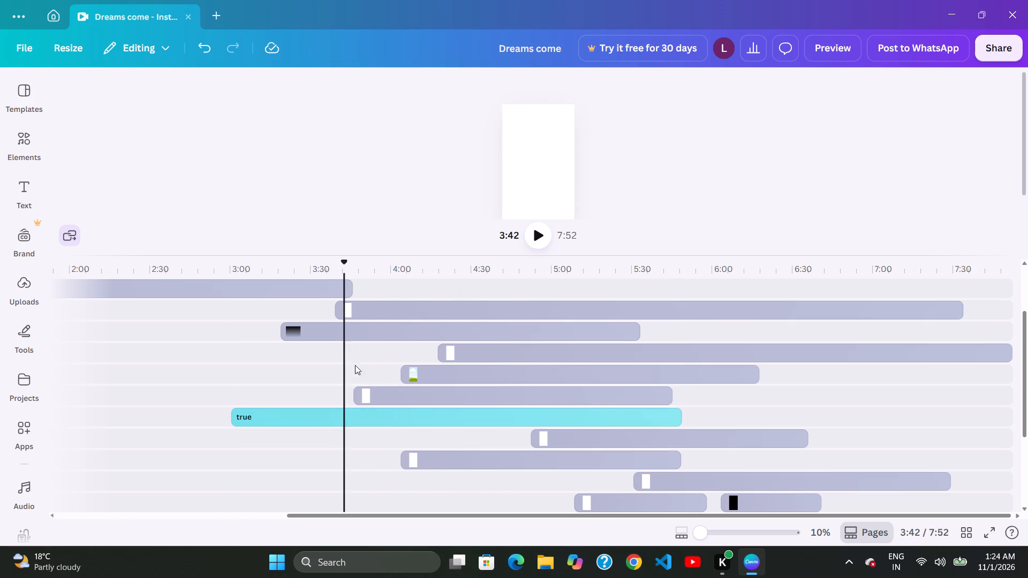
# Shift the true text clip earlier to about 2:58 and the 1:45 clip later to about 4:06.
pyautogui.moveTo(368, 361); pyautogui.dragTo(374, 361)
pyautogui.click(534, 353)
pyautogui.click(570, 362)
pyautogui.moveTo(584, 414); pyautogui.dragTo(579, 421)
pyautogui.moveTo(524, 439); pyautogui.dragTo(525, 447)
pyautogui.moveTo(536, 466); pyautogui.dragTo(542, 469)
pyautogui.moveTo(597, 473); pyautogui.dragTo(619, 475)
pyautogui.moveTo(695, 475); pyautogui.dragTo(700, 475)
# Scrub the timeline between about 6:30 and 3:11 to examine the image clip and the 1:59 clip.
pyautogui.click(735, 459)
pyautogui.click(764, 409)
pyautogui.click(795, 381)
pyautogui.click(773, 370)
pyautogui.click(706, 370)
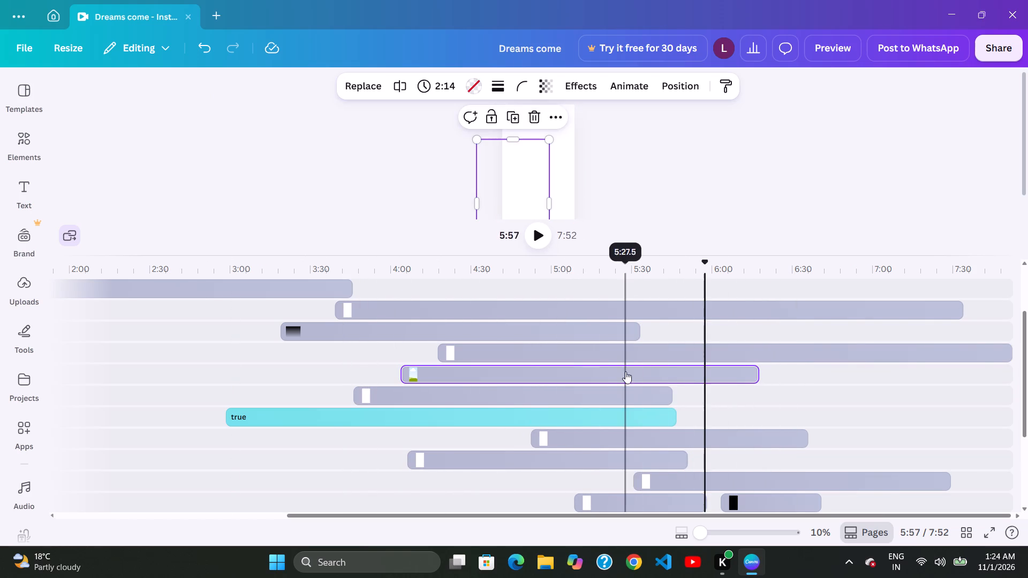
pyautogui.click(625, 371)
pyautogui.click(526, 391)
pyautogui.moveTo(468, 393); pyautogui.dragTo(463, 397)
pyautogui.click(382, 399)
pyautogui.click(261, 401)
pyautogui.click(532, 397)
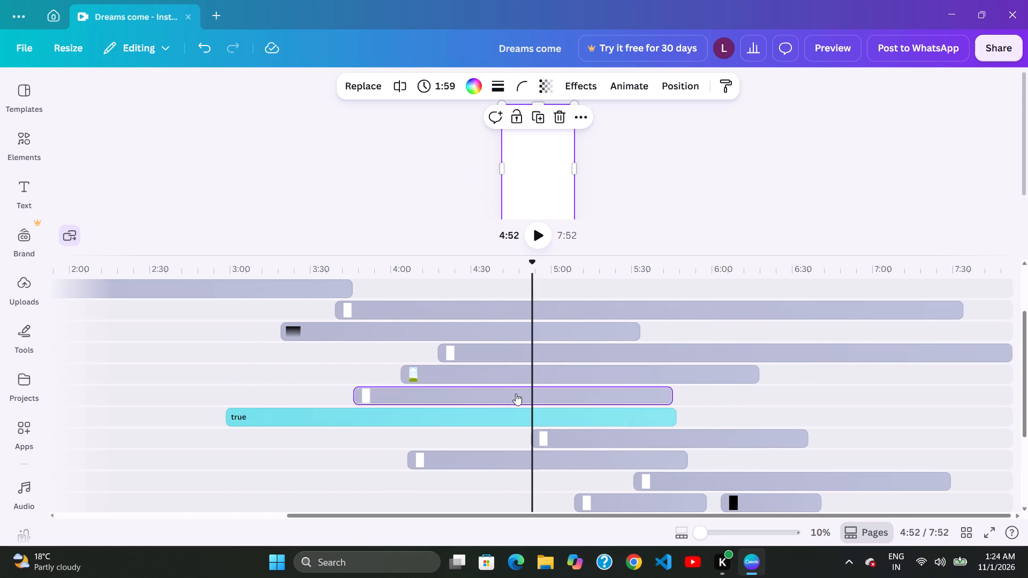
# Scrub the timeline between about 4:11 and 7:09 to examine the frames under the image clip and the 1:59 clip.
pyautogui.click(456, 396)
pyautogui.moveTo(489, 448); pyautogui.dragTo(500, 448)
pyautogui.moveTo(581, 448); pyautogui.dragTo(593, 450)
pyautogui.moveTo(763, 453); pyautogui.dragTo(769, 453)
pyautogui.moveTo(899, 367); pyautogui.dragTo(891, 354)
pyautogui.moveTo(759, 323); pyautogui.dragTo(754, 325)
pyautogui.click(622, 361)
pyautogui.click(599, 394)
pyautogui.click(517, 429)
pyautogui.moveTo(493, 420); pyautogui.dragTo(492, 406)
pyautogui.click(494, 351)
pyautogui.click(422, 381)
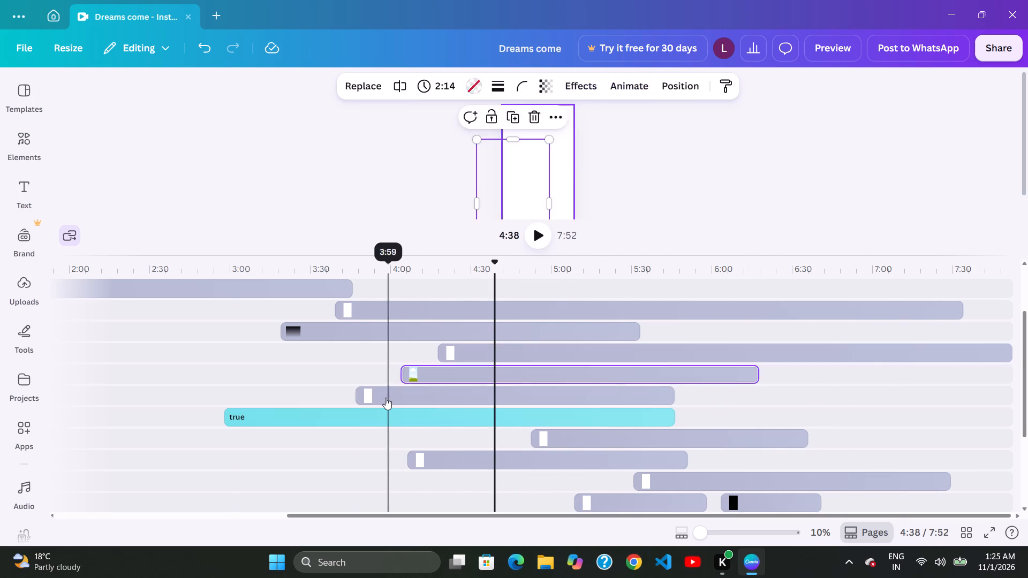
# Move the 1:59 clip one track down so that it sits directly below the true text clip.
pyautogui.moveTo(385, 398); pyautogui.dragTo(386, 422)
pyautogui.moveTo(365, 451); pyautogui.dragTo(356, 454)
pyautogui.moveTo(316, 454); pyautogui.dragTo(316, 445)
pyautogui.moveTo(329, 377); pyautogui.dragTo(336, 377)
pyautogui.moveTo(427, 350); pyautogui.dragTo(466, 355)
# Move the image clip below the 1:43 clip to start at about 4:21, and shift the 1:45 clip to about 4:08.
pyautogui.moveTo(513, 372); pyautogui.dragTo(563, 446)
pyautogui.click(589, 458)
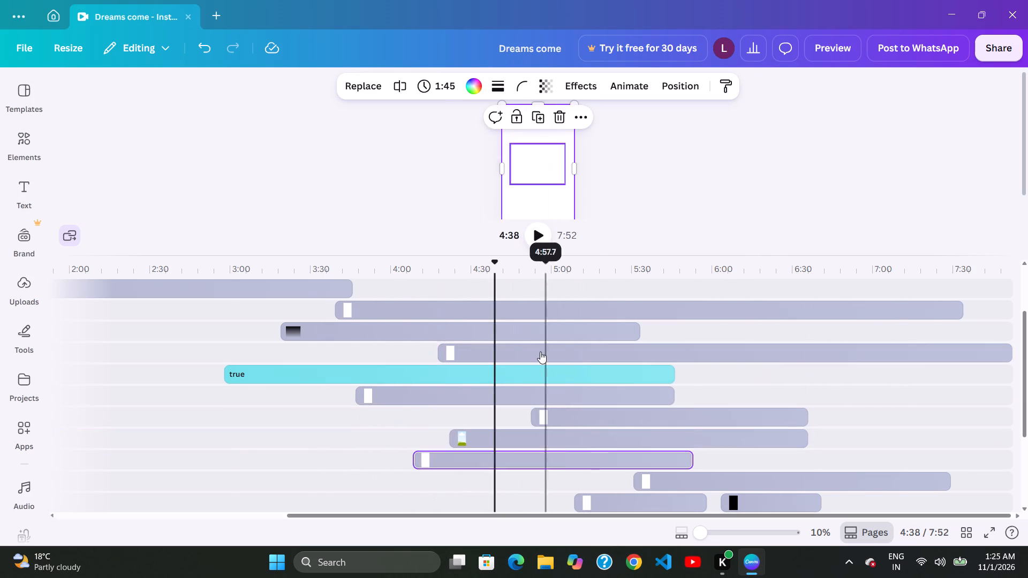
pyautogui.click(540, 352)
pyautogui.click(371, 405)
pyautogui.moveTo(394, 443); pyautogui.dragTo(399, 444)
pyautogui.click(460, 430)
# Shift the 1:43 clip later to start at about 5:03.
pyautogui.moveTo(552, 424); pyautogui.dragTo(566, 424)
pyautogui.click(640, 424)
pyautogui.moveTo(689, 425); pyautogui.dragTo(707, 427)
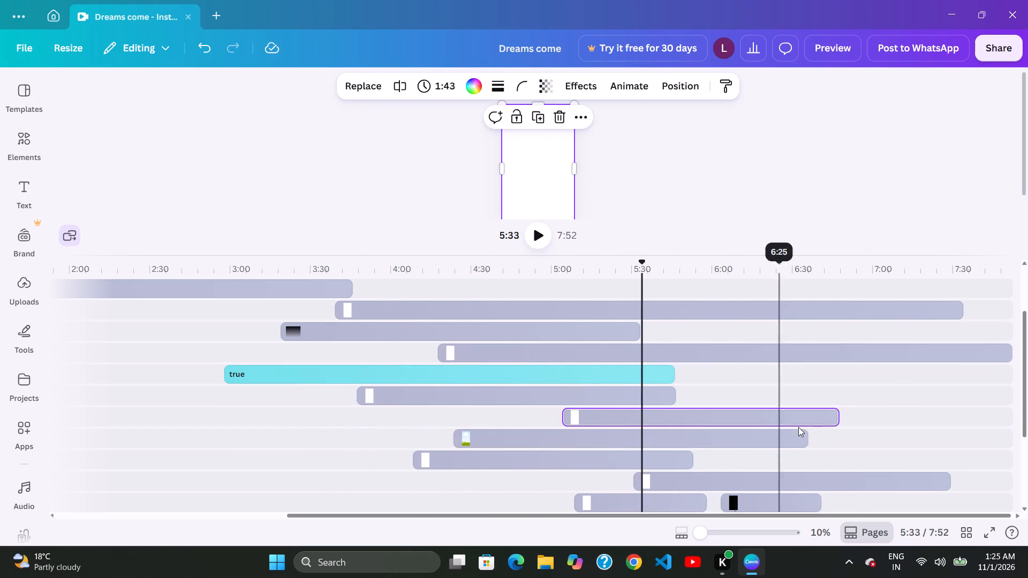
# Extend the image clip to 2:15 and shift it earlier to start at about 4:17.
pyautogui.moveTo(798, 427); pyautogui.dragTo(807, 429)
pyautogui.click(858, 429)
pyautogui.click(733, 429)
pyautogui.click(647, 429)
pyautogui.click(596, 429)
pyautogui.moveTo(503, 430); pyautogui.dragTo(495, 431)
pyautogui.click(452, 431)
pyautogui.click(405, 432)
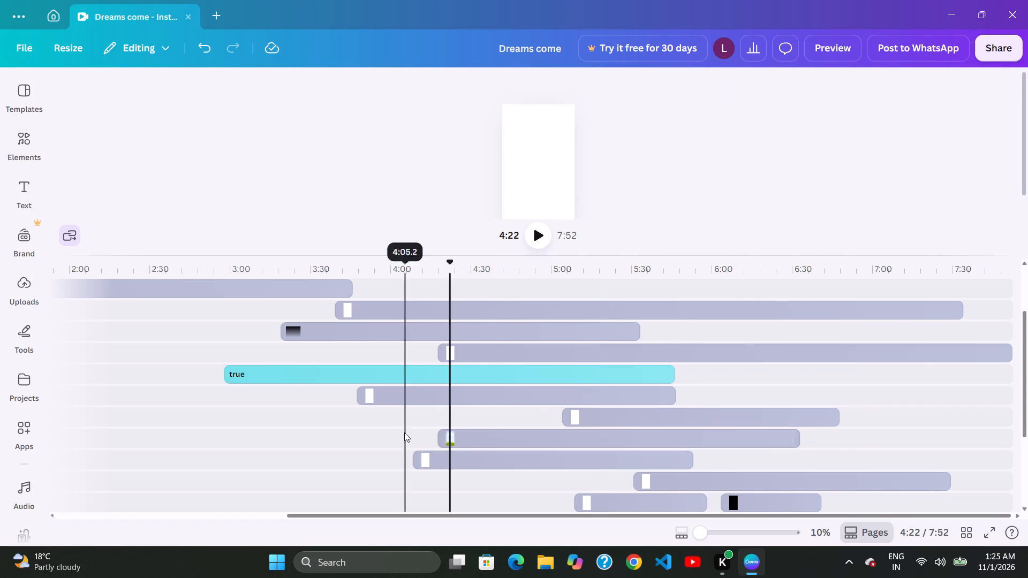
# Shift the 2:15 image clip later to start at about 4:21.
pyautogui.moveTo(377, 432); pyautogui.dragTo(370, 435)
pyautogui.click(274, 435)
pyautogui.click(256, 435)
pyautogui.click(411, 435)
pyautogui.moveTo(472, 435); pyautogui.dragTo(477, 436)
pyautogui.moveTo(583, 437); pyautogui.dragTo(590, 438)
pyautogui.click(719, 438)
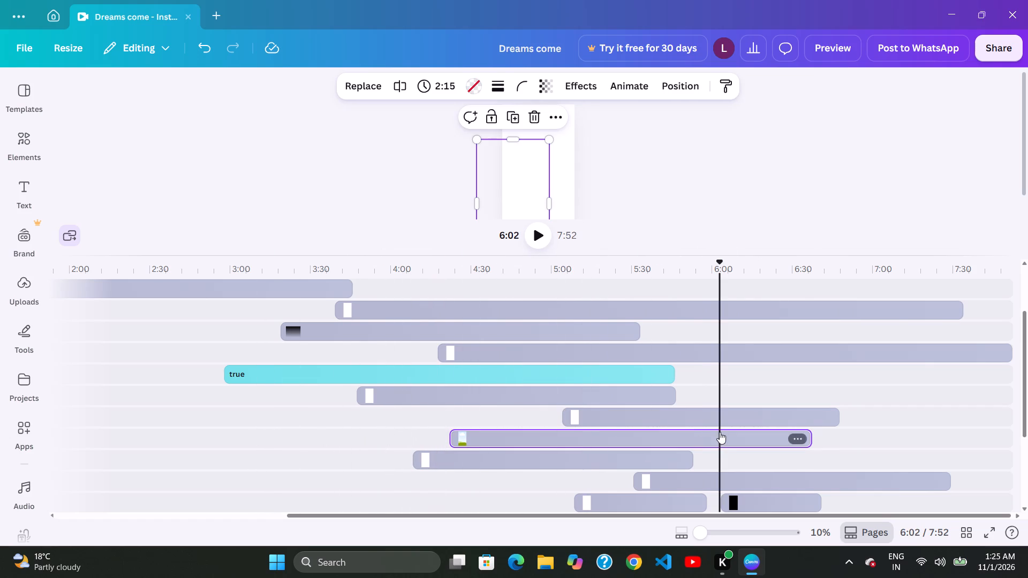
# Scrub the timeline between about 2:48 and 7:04 to examine the frames around the image clip and the 1:45 clip.
pyautogui.click(366, 440)
pyautogui.click(251, 437)
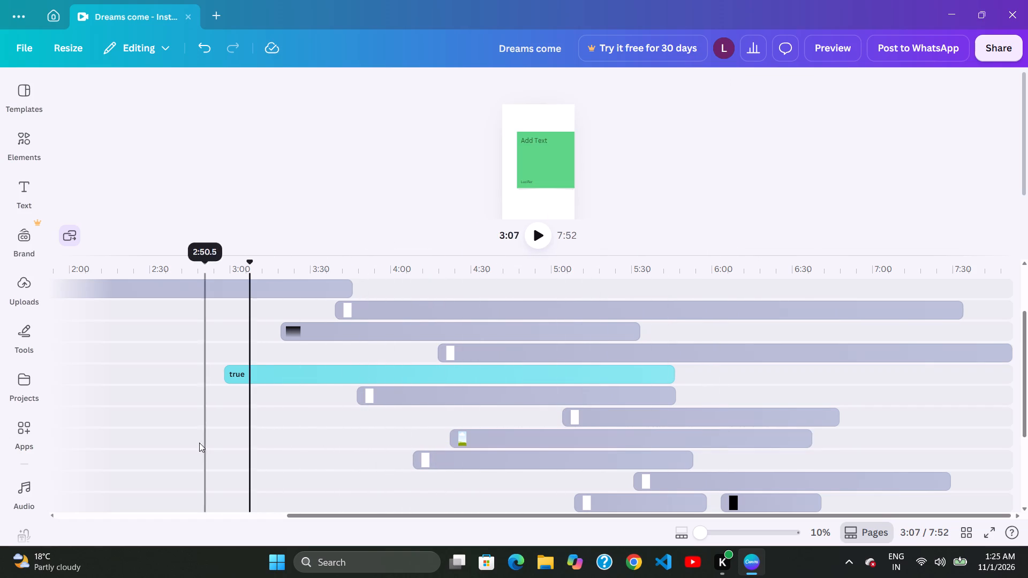
pyautogui.click(199, 443)
pyautogui.click(358, 444)
pyautogui.click(450, 448)
pyautogui.click(587, 450)
pyautogui.click(377, 450)
pyautogui.click(501, 455)
pyautogui.click(594, 455)
pyautogui.moveTo(720, 458); pyautogui.dragTo(732, 459)
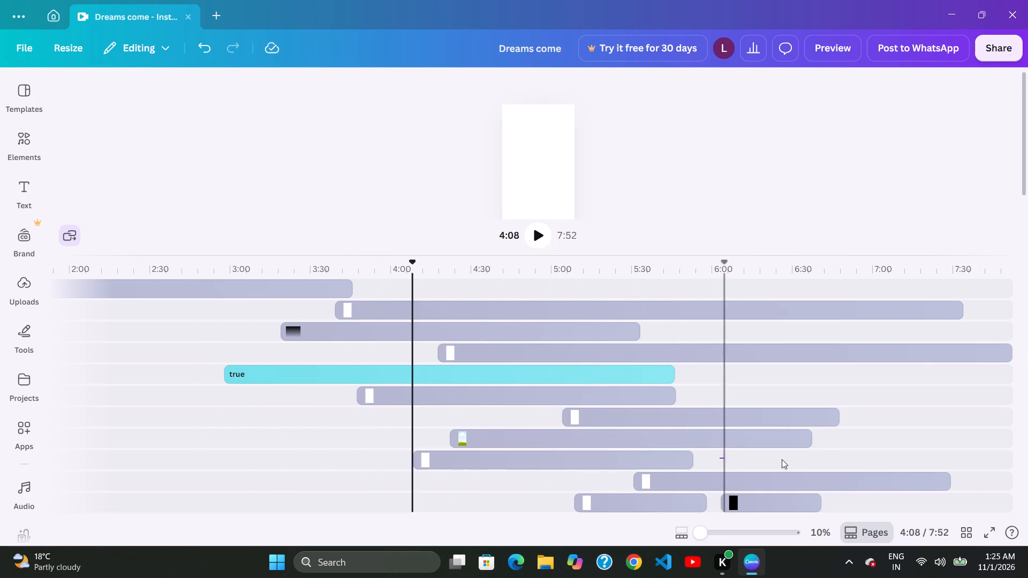
pyautogui.click(886, 459)
pyautogui.click(713, 459)
pyautogui.click(511, 460)
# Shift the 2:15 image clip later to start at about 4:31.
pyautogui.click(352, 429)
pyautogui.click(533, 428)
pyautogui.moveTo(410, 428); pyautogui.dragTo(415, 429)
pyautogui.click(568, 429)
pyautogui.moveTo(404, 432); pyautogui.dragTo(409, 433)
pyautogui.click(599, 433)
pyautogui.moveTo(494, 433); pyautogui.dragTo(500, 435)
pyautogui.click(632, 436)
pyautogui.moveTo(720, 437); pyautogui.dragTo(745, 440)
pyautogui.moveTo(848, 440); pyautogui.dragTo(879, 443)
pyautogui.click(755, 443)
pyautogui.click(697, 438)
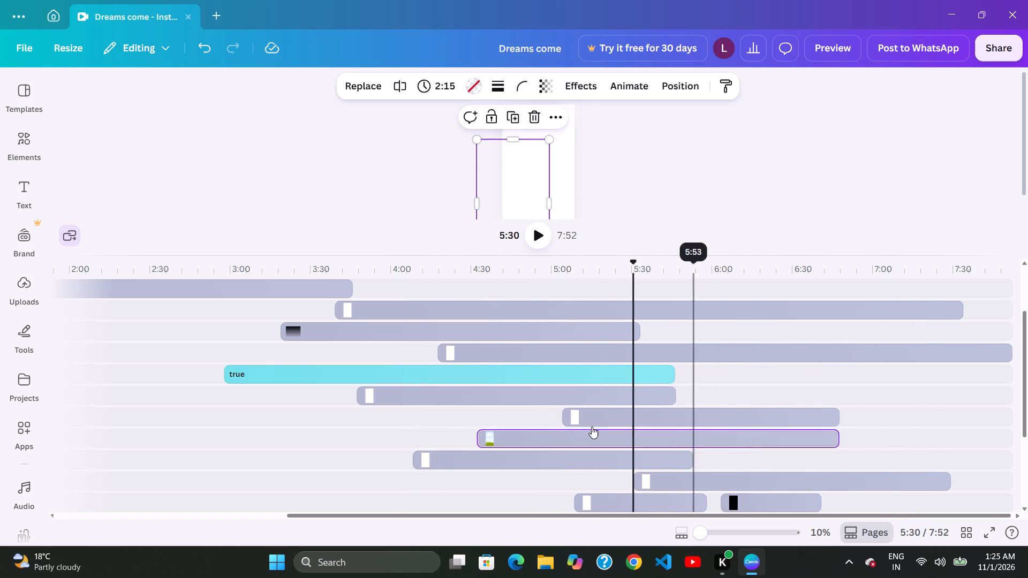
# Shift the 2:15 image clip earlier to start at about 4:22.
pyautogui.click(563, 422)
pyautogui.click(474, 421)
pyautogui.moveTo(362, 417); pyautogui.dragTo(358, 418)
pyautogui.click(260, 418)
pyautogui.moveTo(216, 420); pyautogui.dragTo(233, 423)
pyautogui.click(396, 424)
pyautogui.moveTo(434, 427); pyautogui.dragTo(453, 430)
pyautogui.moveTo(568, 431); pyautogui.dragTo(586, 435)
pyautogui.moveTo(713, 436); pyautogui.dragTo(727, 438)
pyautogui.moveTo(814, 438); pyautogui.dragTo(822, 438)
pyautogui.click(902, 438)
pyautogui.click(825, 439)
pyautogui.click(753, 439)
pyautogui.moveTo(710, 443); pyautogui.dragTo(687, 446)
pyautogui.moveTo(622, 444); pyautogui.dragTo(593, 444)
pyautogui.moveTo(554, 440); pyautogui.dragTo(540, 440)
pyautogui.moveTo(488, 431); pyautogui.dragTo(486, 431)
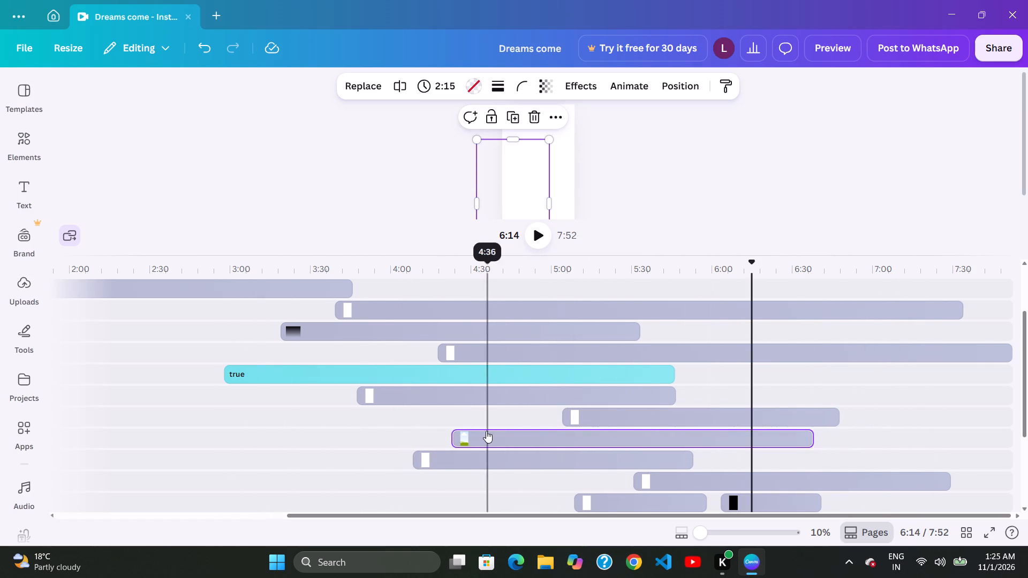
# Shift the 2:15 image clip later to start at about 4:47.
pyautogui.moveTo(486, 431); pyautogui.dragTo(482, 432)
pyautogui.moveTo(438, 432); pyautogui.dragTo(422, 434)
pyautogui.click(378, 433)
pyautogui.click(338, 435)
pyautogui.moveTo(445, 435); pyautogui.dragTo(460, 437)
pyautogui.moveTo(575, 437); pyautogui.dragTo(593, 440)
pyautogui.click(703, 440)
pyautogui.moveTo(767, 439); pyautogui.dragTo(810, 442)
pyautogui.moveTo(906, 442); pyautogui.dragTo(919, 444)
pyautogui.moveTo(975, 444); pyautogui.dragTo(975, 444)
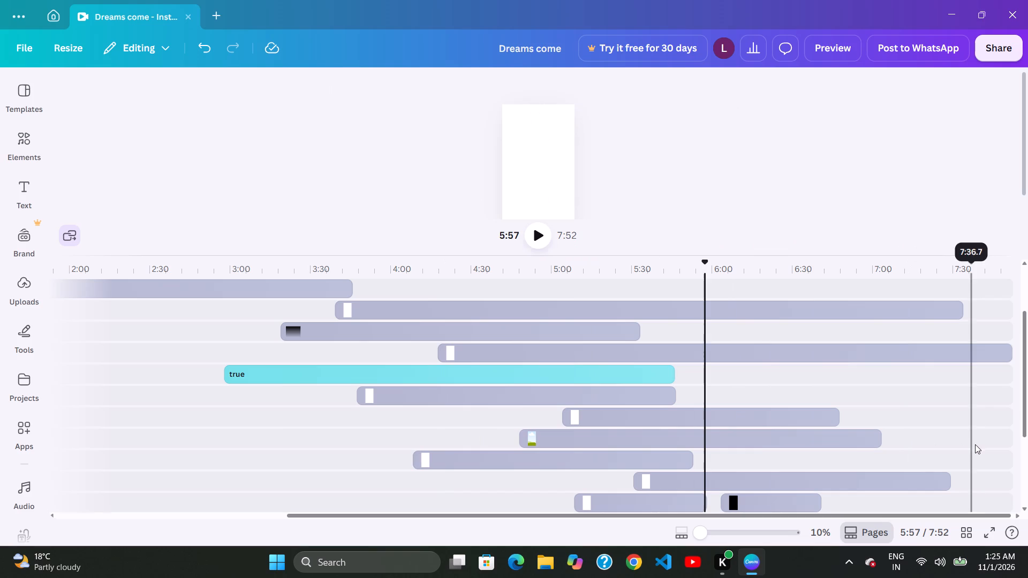
# Shift the 2:15 image clip earlier to start at about 4:40.
pyautogui.moveTo(975, 444); pyautogui.dragTo(994, 448)
pyautogui.moveTo(1015, 448); pyautogui.dragTo(1007, 448)
pyautogui.moveTo(909, 448); pyautogui.dragTo(902, 448)
pyautogui.moveTo(841, 443); pyautogui.dragTo(822, 443)
pyautogui.click(702, 443)
pyautogui.click(528, 447)
pyautogui.click(440, 450)
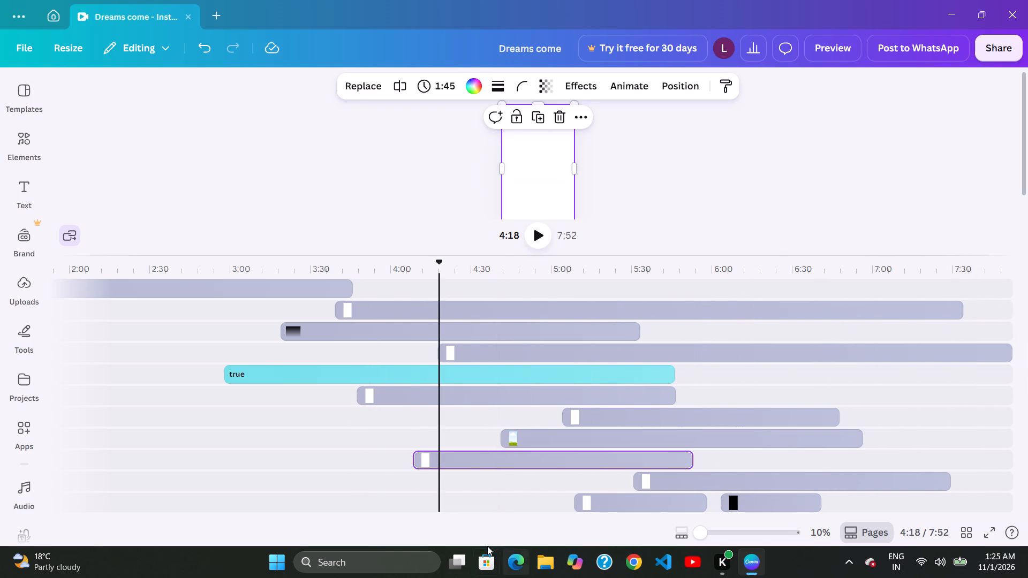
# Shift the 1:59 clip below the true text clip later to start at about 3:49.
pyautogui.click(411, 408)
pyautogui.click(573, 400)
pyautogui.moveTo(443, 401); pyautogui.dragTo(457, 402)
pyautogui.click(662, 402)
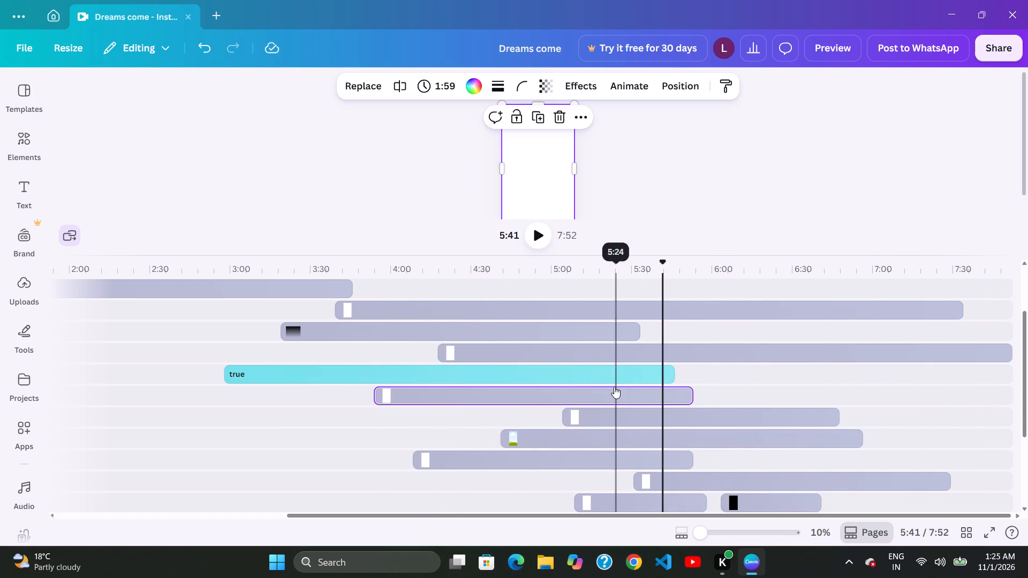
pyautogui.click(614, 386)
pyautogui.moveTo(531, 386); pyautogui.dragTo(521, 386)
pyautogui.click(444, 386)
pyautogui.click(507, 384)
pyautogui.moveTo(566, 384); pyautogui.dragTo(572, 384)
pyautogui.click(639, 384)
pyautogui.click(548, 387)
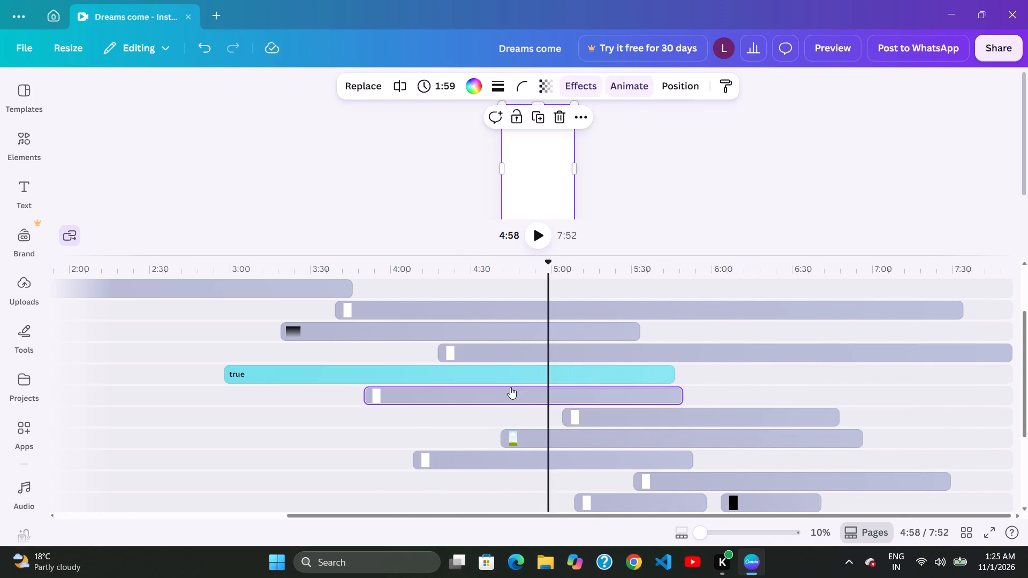
# Scrub the timeline between about 3:14 and 7:20 to examine the frames before, under and after the 1:59 clip.
pyautogui.moveTo(510, 387); pyautogui.dragTo(501, 392)
pyautogui.click(428, 395)
pyautogui.click(353, 386)
pyautogui.click(269, 387)
pyautogui.click(392, 386)
pyautogui.moveTo(441, 386); pyautogui.dragTo(451, 388)
pyautogui.click(541, 388)
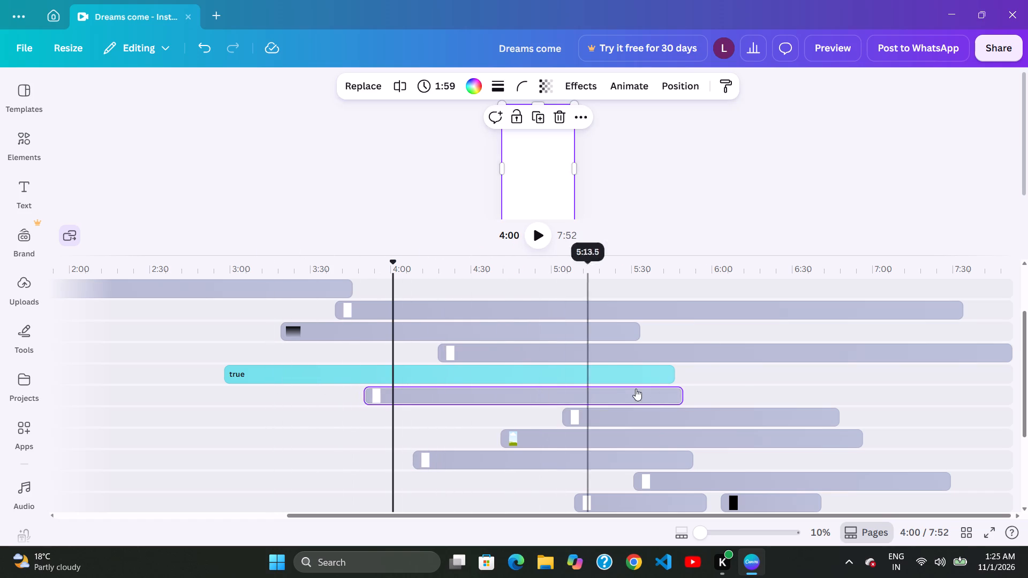
pyautogui.moveTo(637, 389); pyautogui.dragTo(642, 389)
pyautogui.moveTo(739, 389); pyautogui.dragTo(766, 389)
pyautogui.moveTo(849, 390); pyautogui.dragTo(865, 393)
pyautogui.click(930, 394)
pyautogui.click(827, 396)
pyautogui.moveTo(783, 396); pyautogui.dragTo(765, 402)
pyautogui.click(672, 404)
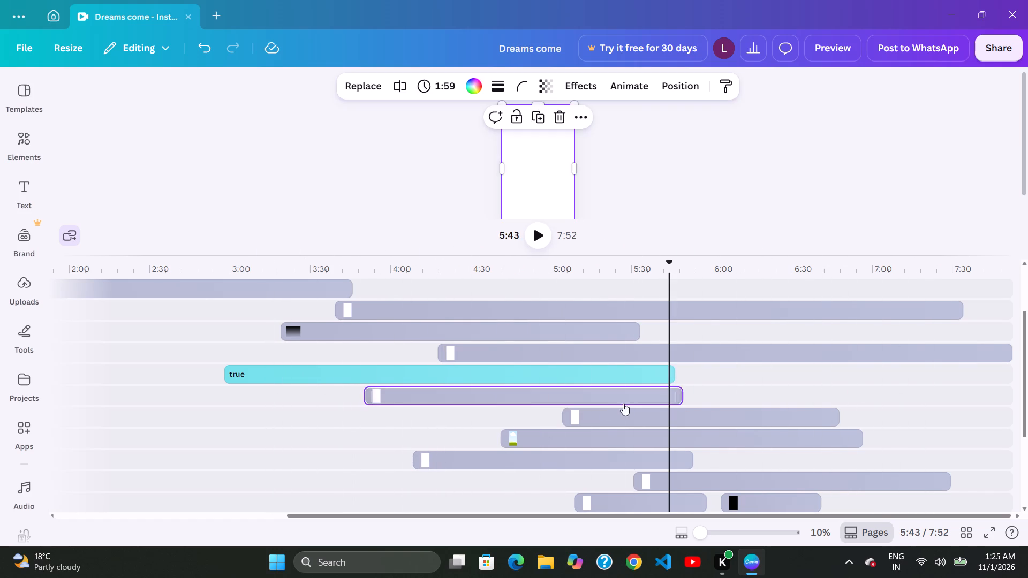
# Shift the 1:59 clip earlier to start at about 3:45.
pyautogui.moveTo(604, 404); pyautogui.dragTo(598, 406)
pyautogui.click(530, 406)
pyautogui.moveTo(510, 407); pyautogui.dragTo(503, 410)
pyautogui.click(444, 413)
pyautogui.moveTo(422, 413); pyautogui.dragTo(410, 416)
pyautogui.click(353, 417)
# Scrub the timeline between about 2:49 and 3:53 to examine the frames where the black gradient clip begins.
pyautogui.click(297, 379)
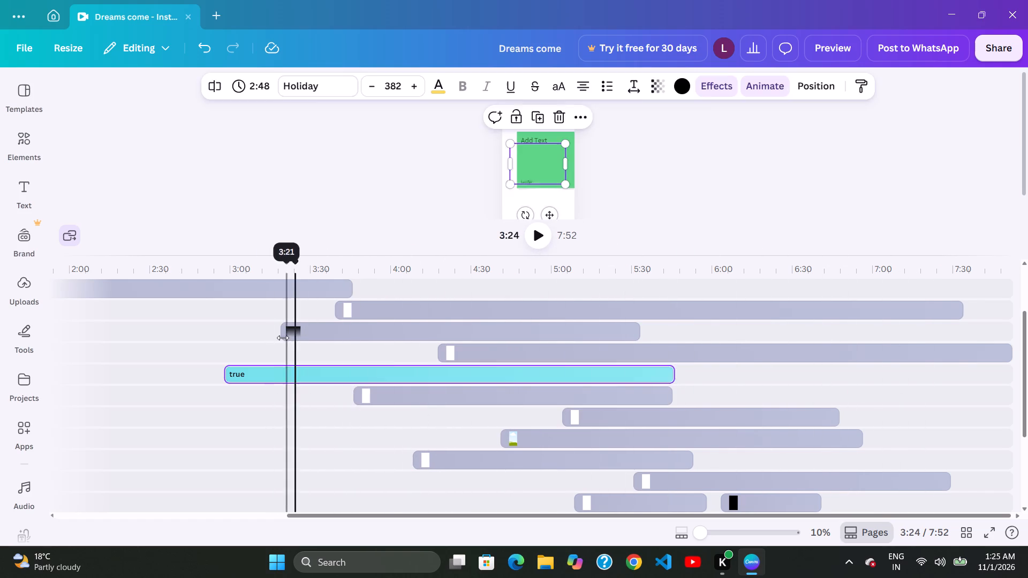
pyautogui.click(282, 338)
pyautogui.click(203, 321)
pyautogui.moveTo(244, 320); pyautogui.dragTo(250, 321)
pyautogui.click(296, 324)
pyautogui.click(343, 326)
pyautogui.click(309, 347)
pyautogui.moveTo(369, 346); pyautogui.dragTo(374, 346)
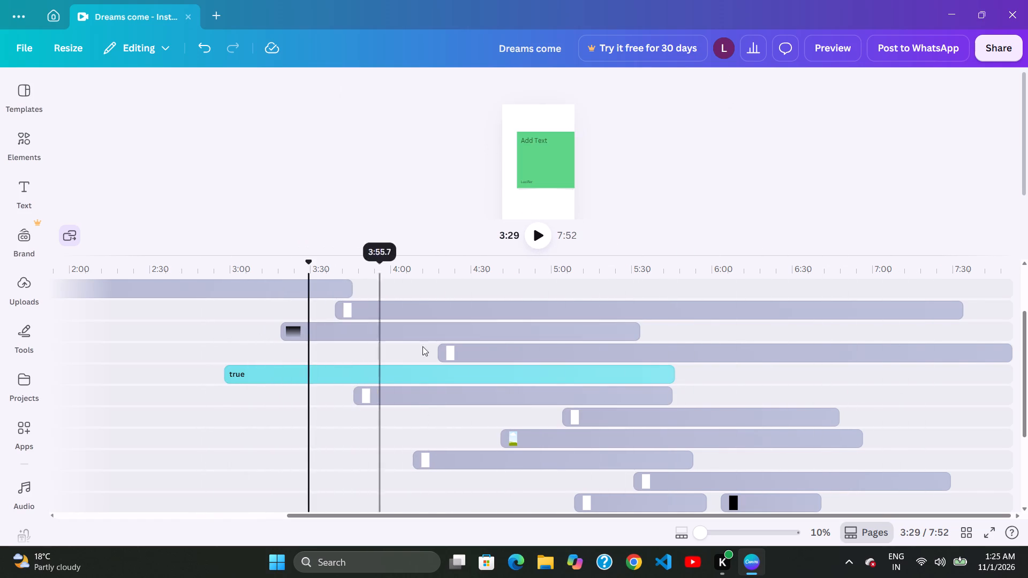
# Shift the long clip above the true text clip, which runs to the video's end, later to start at about 4:18.
pyautogui.click(430, 345)
pyautogui.moveTo(327, 359); pyautogui.dragTo(334, 361)
pyautogui.click(468, 357)
pyautogui.click(517, 353)
pyautogui.click(454, 359)
pyautogui.click(523, 363)
pyautogui.moveTo(601, 364); pyautogui.dragTo(608, 365)
pyautogui.click(664, 365)
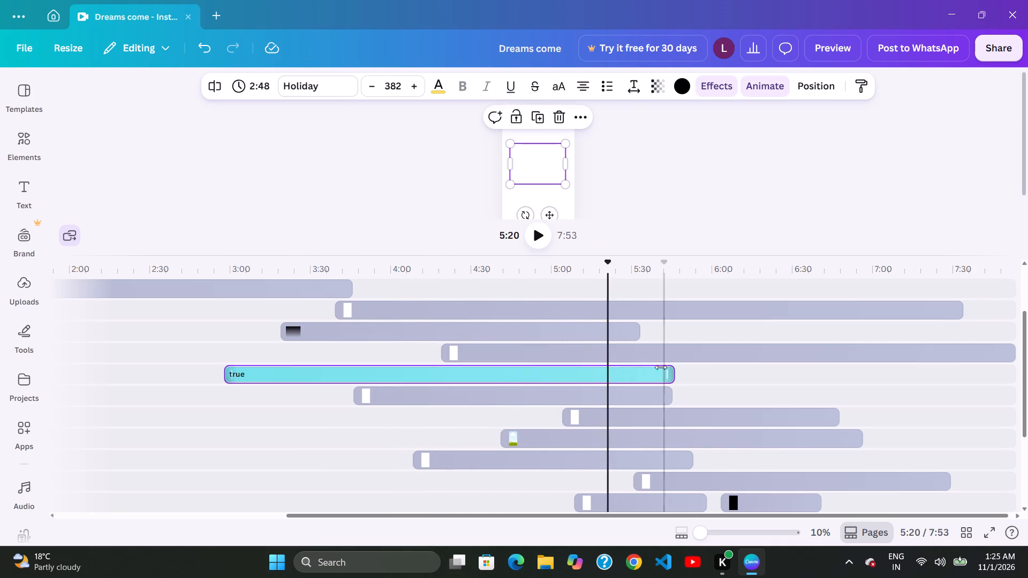
# Shift the true text clip earlier to start at about 2:55.
pyautogui.click(591, 369)
pyautogui.click(555, 370)
pyautogui.moveTo(483, 370); pyautogui.dragTo(478, 371)
pyautogui.click(413, 371)
pyautogui.click(541, 375)
pyautogui.moveTo(592, 375); pyautogui.dragTo(598, 375)
pyautogui.click(812, 375)
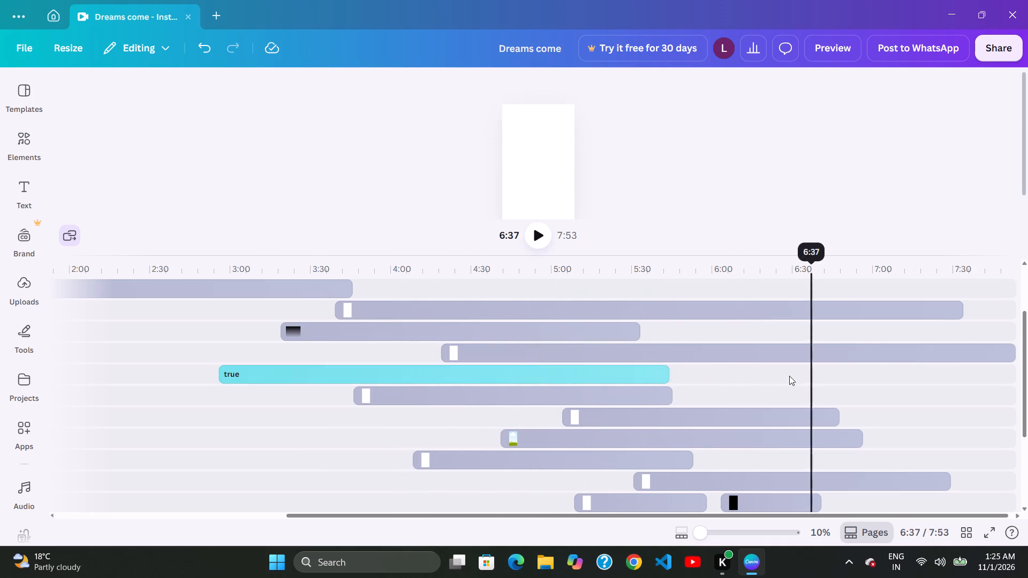
# Shift the true text clip slightly later to start at about 2:57.
pyautogui.click(658, 376)
pyautogui.moveTo(602, 376); pyautogui.dragTo(608, 376)
pyautogui.click(734, 376)
pyautogui.click(682, 385)
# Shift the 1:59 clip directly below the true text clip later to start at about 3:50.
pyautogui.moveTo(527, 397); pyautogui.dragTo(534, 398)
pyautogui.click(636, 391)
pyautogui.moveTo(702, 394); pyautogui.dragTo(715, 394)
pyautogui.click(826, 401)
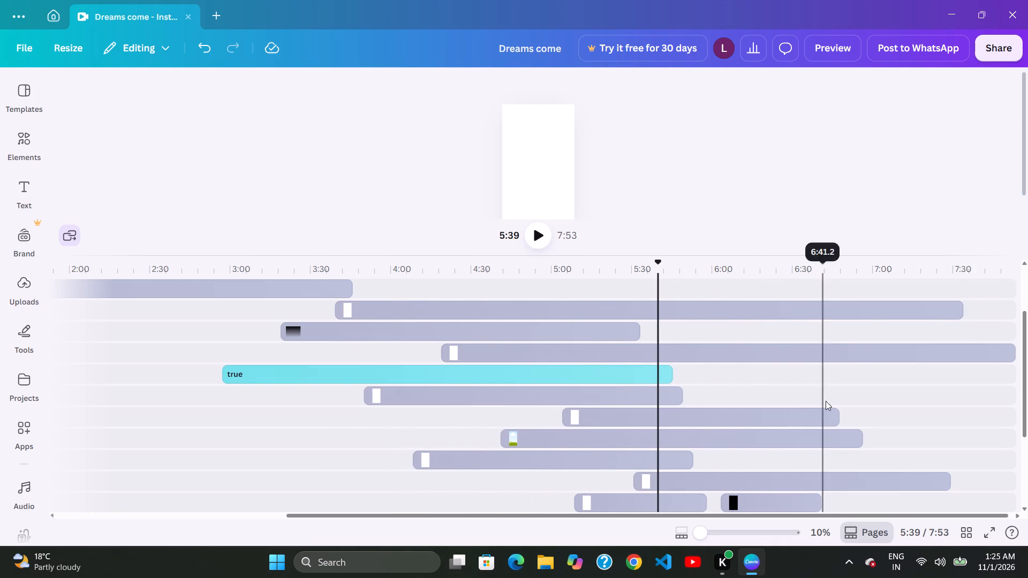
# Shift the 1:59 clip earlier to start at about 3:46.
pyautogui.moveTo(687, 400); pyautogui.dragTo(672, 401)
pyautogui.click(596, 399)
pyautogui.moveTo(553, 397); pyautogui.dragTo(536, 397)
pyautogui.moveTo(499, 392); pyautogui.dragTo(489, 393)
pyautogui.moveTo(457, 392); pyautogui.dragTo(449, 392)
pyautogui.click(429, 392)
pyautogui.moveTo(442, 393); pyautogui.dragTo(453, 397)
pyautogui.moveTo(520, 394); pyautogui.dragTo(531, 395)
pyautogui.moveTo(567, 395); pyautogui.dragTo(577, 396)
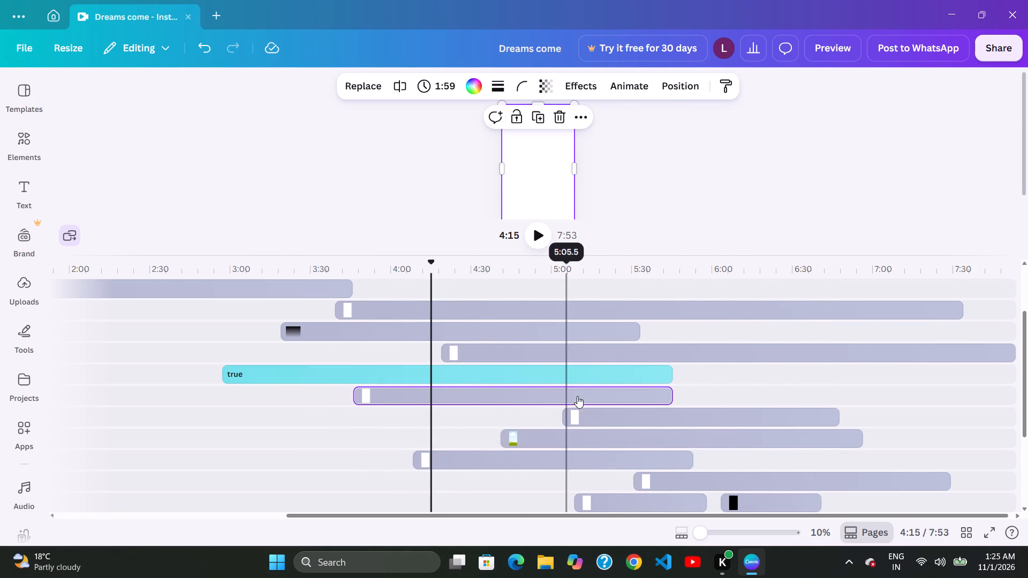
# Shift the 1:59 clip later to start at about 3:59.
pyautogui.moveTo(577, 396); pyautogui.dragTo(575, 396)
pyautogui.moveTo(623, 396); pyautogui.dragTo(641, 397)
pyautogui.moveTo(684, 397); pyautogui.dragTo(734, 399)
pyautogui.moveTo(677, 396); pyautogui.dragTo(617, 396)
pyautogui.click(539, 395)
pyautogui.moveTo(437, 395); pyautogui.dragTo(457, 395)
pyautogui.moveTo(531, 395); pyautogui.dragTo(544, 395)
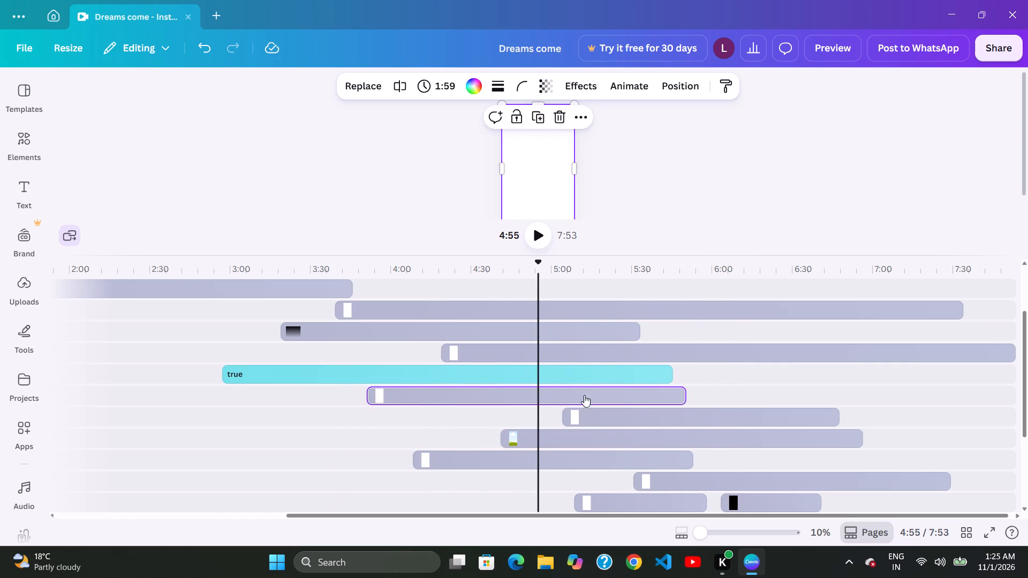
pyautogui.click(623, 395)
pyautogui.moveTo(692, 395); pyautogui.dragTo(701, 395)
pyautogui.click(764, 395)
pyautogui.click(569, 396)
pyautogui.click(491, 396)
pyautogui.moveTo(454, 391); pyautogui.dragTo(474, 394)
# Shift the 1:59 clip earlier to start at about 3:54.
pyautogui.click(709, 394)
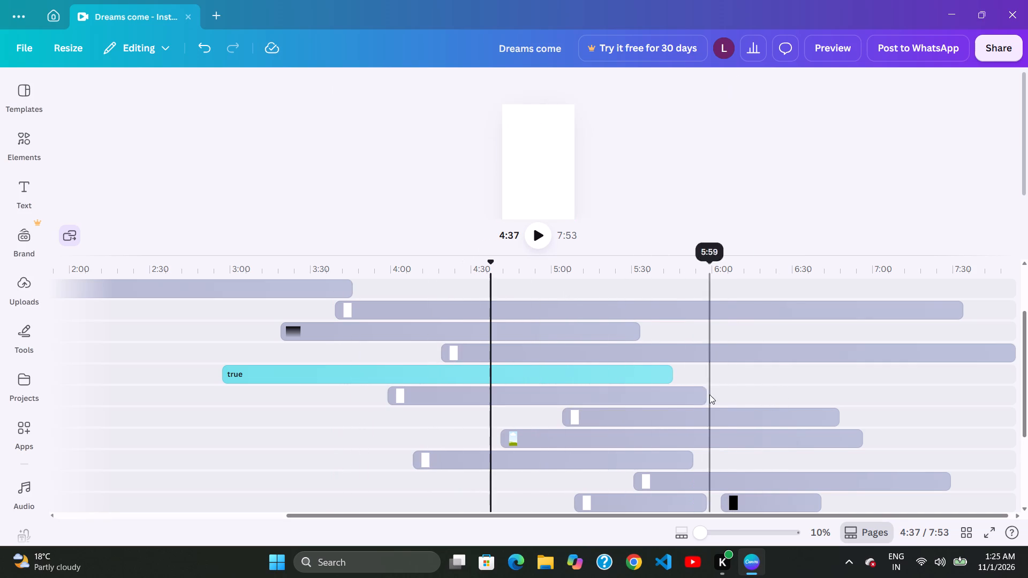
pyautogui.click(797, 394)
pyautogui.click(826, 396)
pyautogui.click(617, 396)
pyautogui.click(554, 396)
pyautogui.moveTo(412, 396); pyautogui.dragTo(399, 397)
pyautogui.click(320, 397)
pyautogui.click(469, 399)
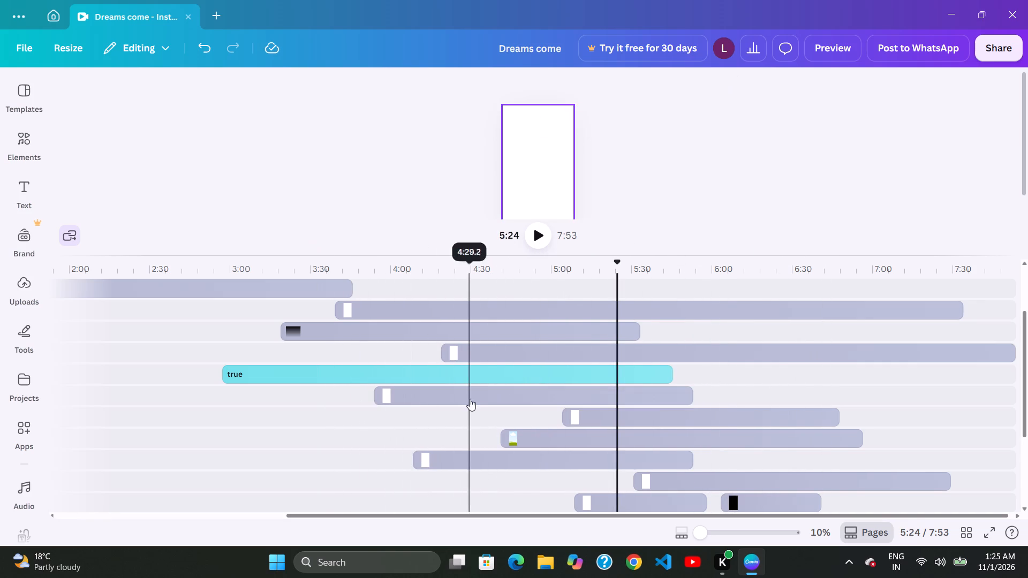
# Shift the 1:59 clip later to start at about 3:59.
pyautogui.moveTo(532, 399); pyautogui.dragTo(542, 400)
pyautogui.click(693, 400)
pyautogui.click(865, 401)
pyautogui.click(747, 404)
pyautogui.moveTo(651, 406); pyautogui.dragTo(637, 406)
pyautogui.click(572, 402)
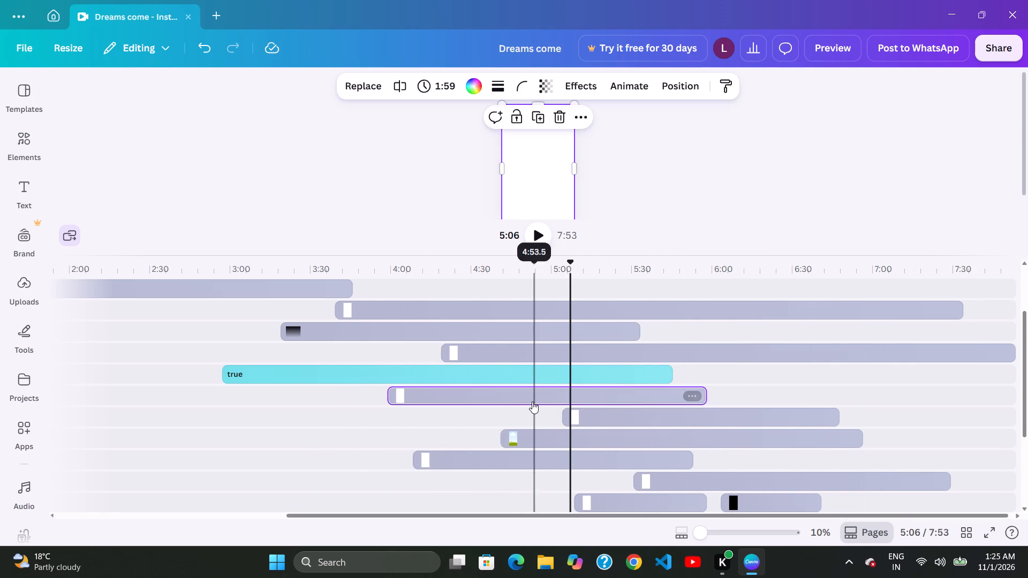
# Lengthen the 1:59 clip to 2:07 by extending its beginning back to about 3:46.
pyautogui.click(532, 401)
pyautogui.moveTo(497, 401); pyautogui.dragTo(492, 401)
pyautogui.moveTo(444, 401); pyautogui.dragTo(437, 402)
pyautogui.moveTo(384, 402); pyautogui.dragTo(368, 405)
pyautogui.click(324, 405)
pyautogui.moveTo(278, 408); pyautogui.dragTo(273, 408)
pyautogui.click(211, 408)
pyautogui.click(180, 409)
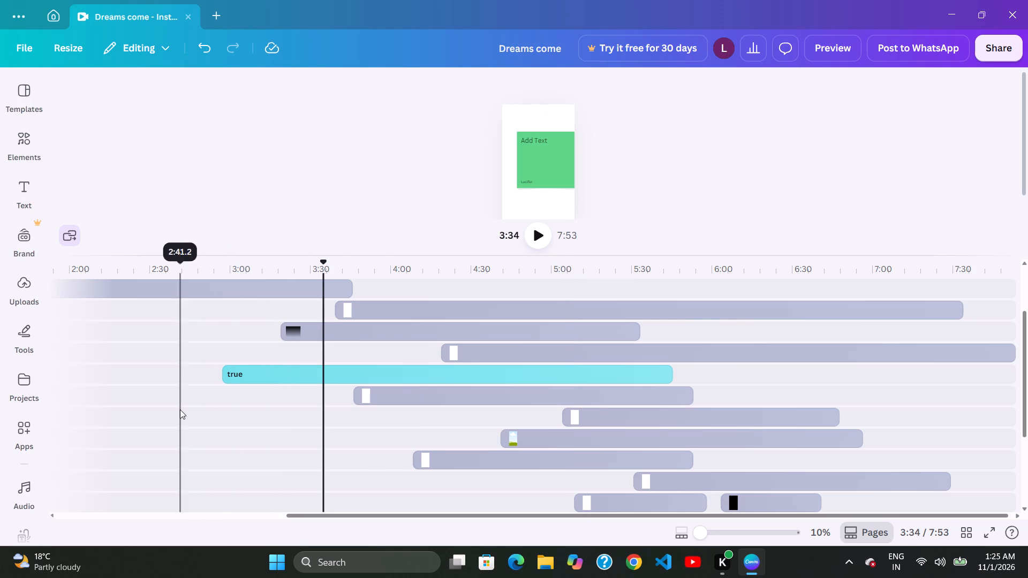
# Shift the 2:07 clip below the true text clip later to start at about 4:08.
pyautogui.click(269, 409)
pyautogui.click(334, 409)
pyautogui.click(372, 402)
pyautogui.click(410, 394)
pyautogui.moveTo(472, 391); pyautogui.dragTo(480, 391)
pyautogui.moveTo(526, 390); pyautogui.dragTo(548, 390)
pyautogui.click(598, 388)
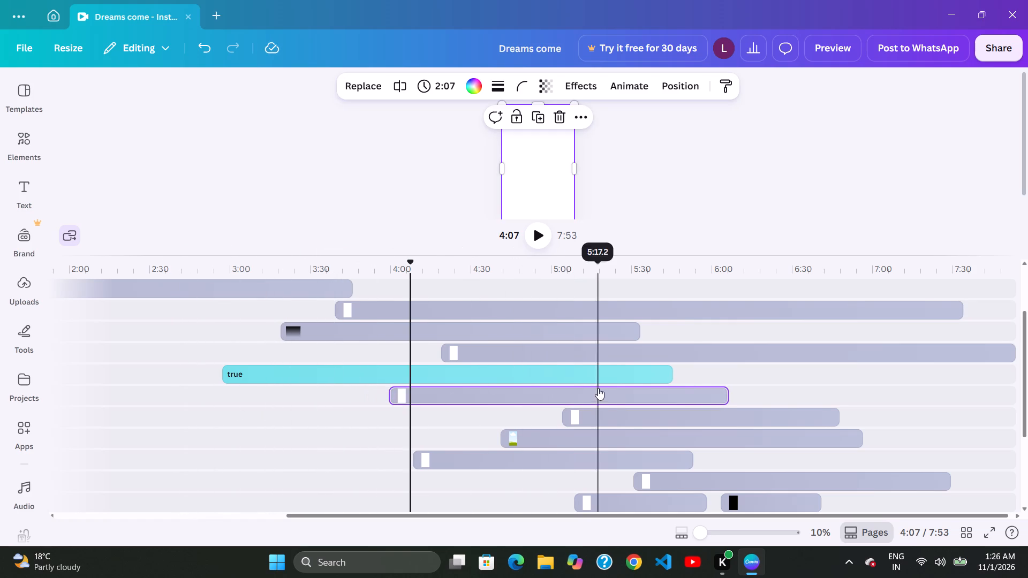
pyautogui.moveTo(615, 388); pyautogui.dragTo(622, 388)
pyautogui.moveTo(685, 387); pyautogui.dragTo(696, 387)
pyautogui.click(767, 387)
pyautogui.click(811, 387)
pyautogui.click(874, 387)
# Scrub the timeline between about 4:03 and 6:05 to examine the frames under the 2:07 clip.
pyautogui.click(728, 392)
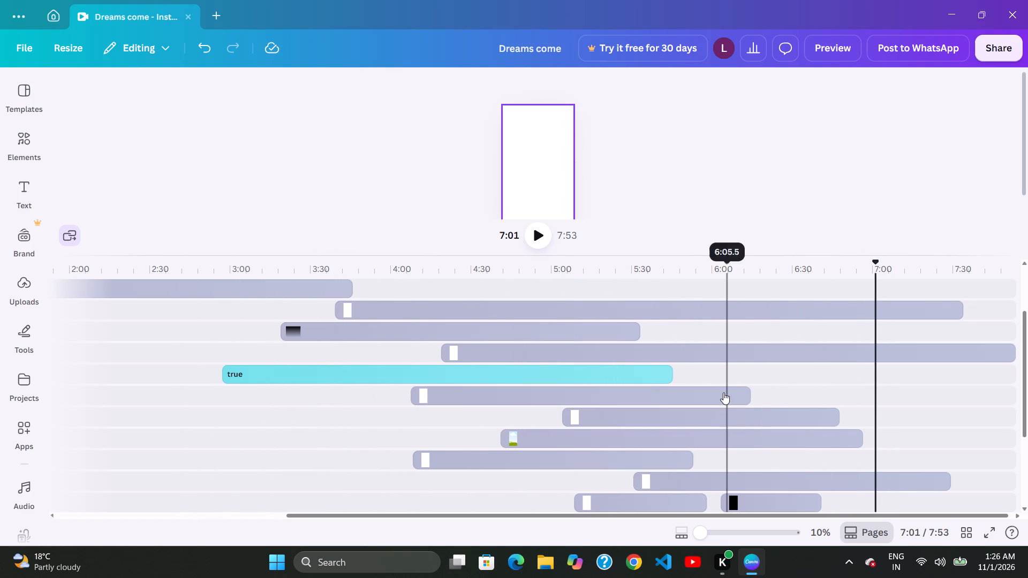
pyautogui.click(647, 392)
pyautogui.click(584, 392)
pyautogui.click(539, 394)
pyautogui.click(511, 394)
pyautogui.click(401, 396)
pyautogui.click(540, 361)
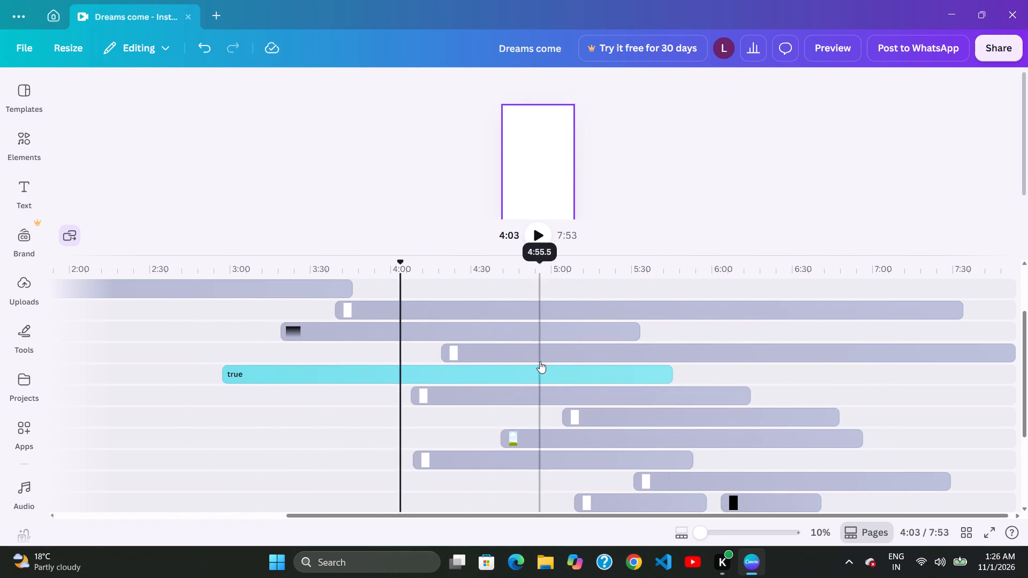
pyautogui.click(605, 361)
pyautogui.click(514, 383)
pyautogui.click(637, 383)
pyautogui.click(507, 408)
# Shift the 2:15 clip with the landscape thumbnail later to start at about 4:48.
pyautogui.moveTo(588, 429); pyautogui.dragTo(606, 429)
# Scrub the timeline between about 4:00 and 6:13 to examine the frames around the landscape-thumbnail clip.
pyautogui.click(747, 426)
pyautogui.click(539, 426)
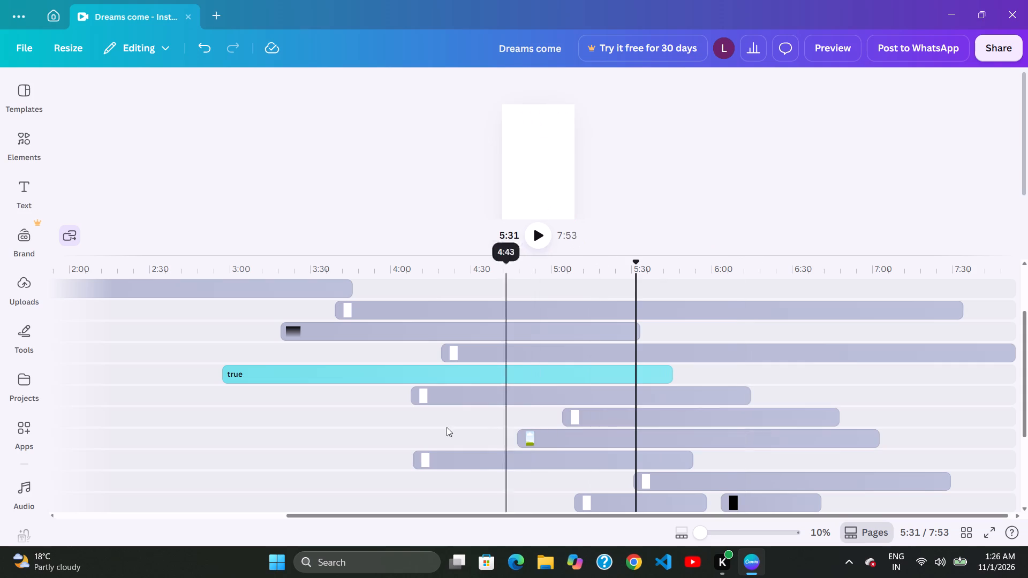
pyautogui.click(432, 427)
pyautogui.click(390, 403)
pyautogui.click(512, 385)
pyautogui.click(525, 406)
pyautogui.click(424, 426)
pyautogui.click(588, 428)
pyautogui.click(623, 375)
pyautogui.click(621, 429)
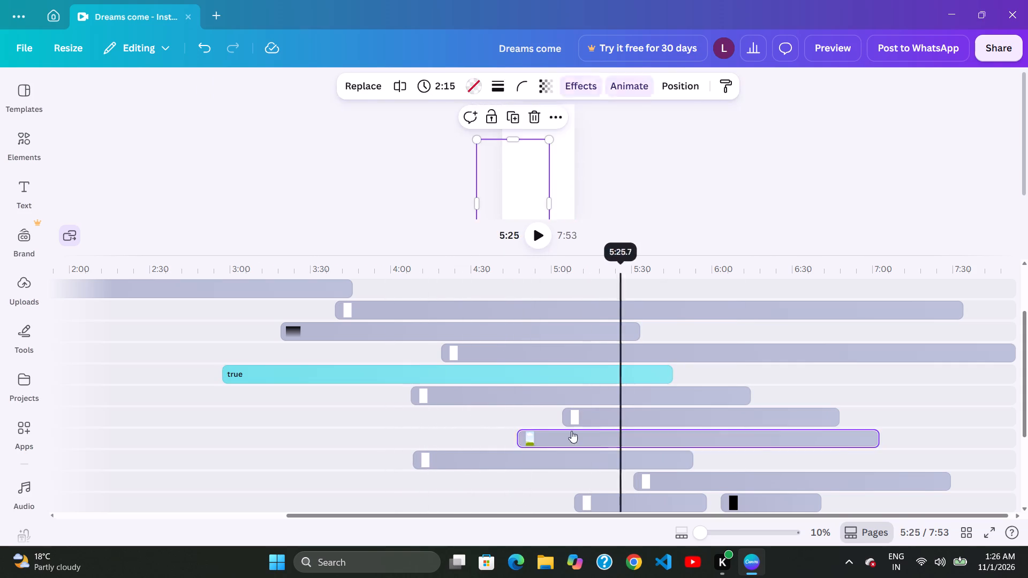
pyautogui.click(500, 432)
pyautogui.click(592, 360)
# Shift the 2:07 clip below the true text clip later to start at about 4:22.
pyautogui.moveTo(608, 402); pyautogui.dragTo(620, 405)
pyautogui.moveTo(492, 447); pyautogui.dragTo(497, 448)
pyautogui.click(542, 435)
pyautogui.moveTo(646, 399); pyautogui.dragTo(674, 400)
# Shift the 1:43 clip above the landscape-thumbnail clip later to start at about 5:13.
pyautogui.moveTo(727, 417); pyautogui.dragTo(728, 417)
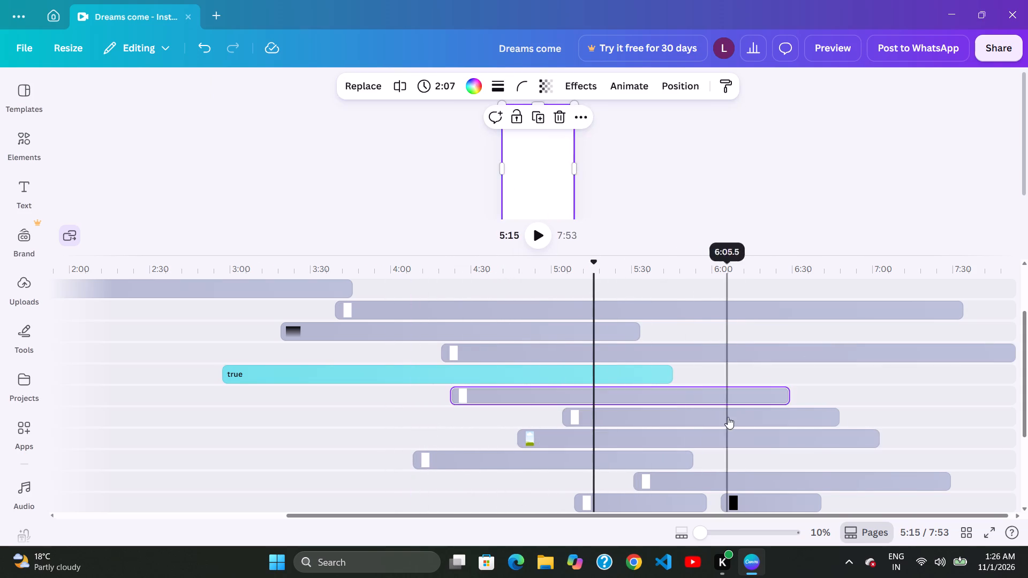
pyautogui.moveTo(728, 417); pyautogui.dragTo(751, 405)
# Scrub the timeline between about 3:48 and 6:42 to examine the frames around the shifted clips' starts.
pyautogui.click(823, 333)
pyautogui.click(807, 400)
pyautogui.click(634, 425)
pyautogui.click(583, 417)
pyautogui.click(582, 351)
pyautogui.click(504, 406)
pyautogui.moveTo(498, 437); pyautogui.dragTo(479, 437)
pyautogui.moveTo(385, 441); pyautogui.dragTo(380, 420)
pyautogui.click(357, 355)
pyautogui.moveTo(377, 416); pyautogui.dragTo(379, 422)
pyautogui.moveTo(412, 438); pyautogui.dragTo(427, 435)
pyautogui.moveTo(487, 411); pyautogui.dragTo(489, 401)
pyautogui.click(502, 352)
pyautogui.moveTo(542, 419); pyautogui.dragTo(539, 423)
pyautogui.moveTo(389, 447); pyautogui.dragTo(406, 444)
pyautogui.moveTo(471, 439); pyautogui.dragTo(477, 432)
pyautogui.click(531, 366)
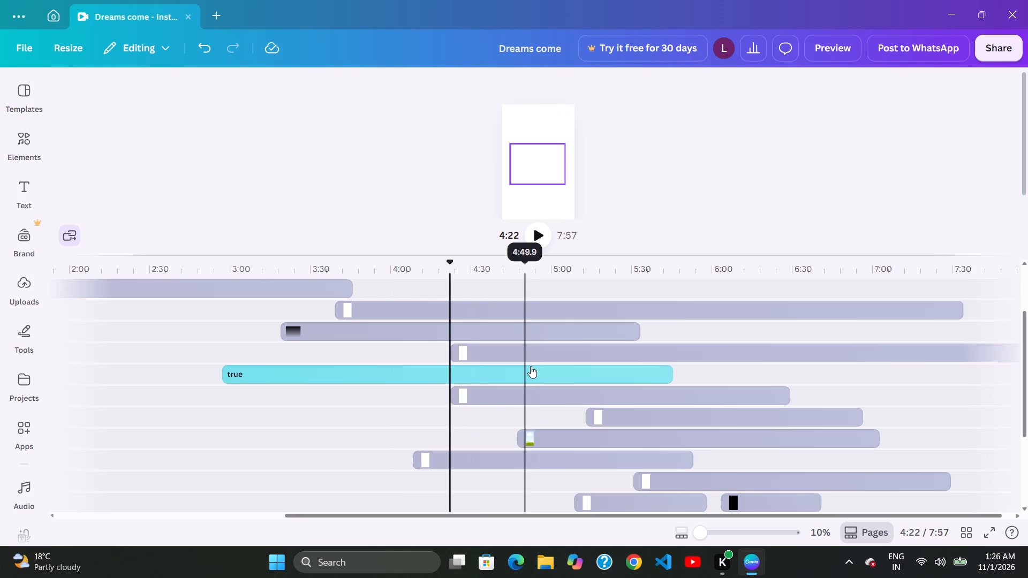
# Shift the clip directly below the landscape-thumbnail clip later to start at about 4:13.
pyautogui.moveTo(534, 412); pyautogui.dragTo(534, 420)
pyautogui.moveTo(548, 460); pyautogui.dragTo(563, 458)
# Shift the landscape-thumbnail clip slightly later to start at about 4:49.
pyautogui.moveTo(617, 445); pyautogui.dragTo(622, 429)
# Shift the long clip above the true text clip later to start at about 4:35.
pyautogui.moveTo(621, 346); pyautogui.dragTo(654, 368)
# Move the 1:43 clip to the track below the landscape-thumbnail clip, starting at about 5:21.
pyautogui.moveTo(707, 424); pyautogui.dragTo(729, 454)
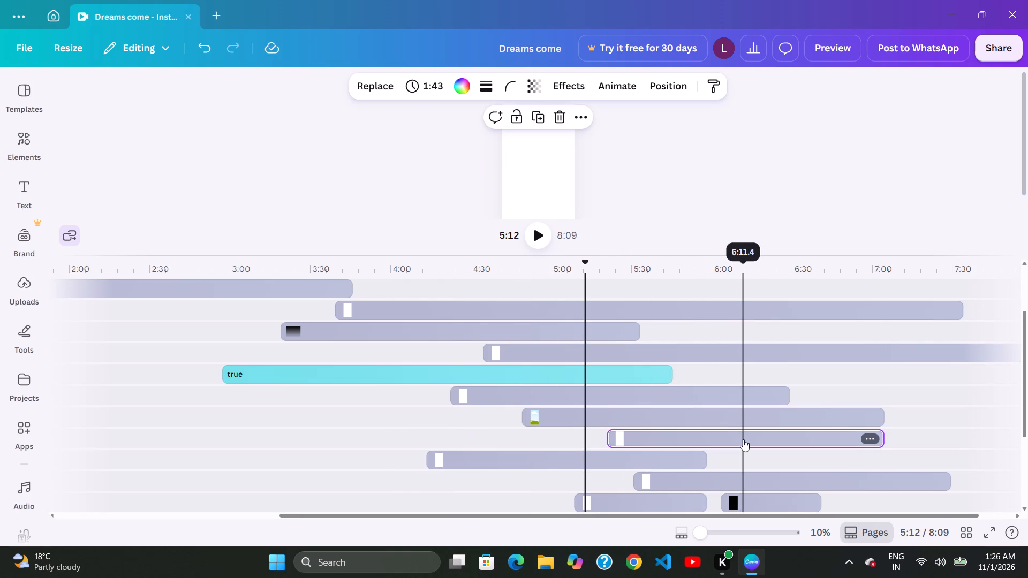
# Shift the clip directly below the 1:43 clip slightly earlier.
pyautogui.scroll(1, 743, 439)
pyautogui.scroll(-3, 496, 322)
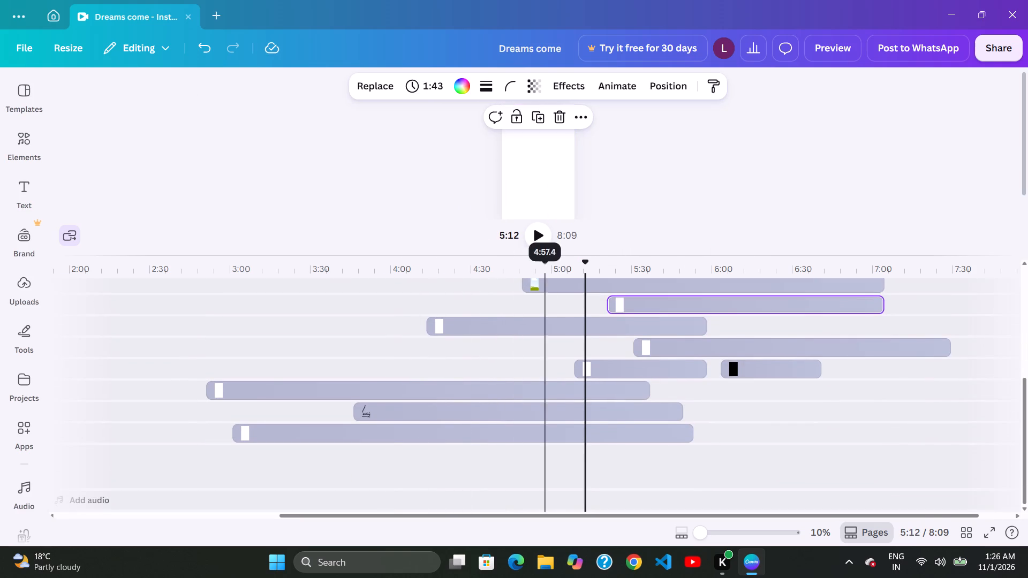
pyautogui.click(442, 385)
pyautogui.moveTo(651, 325); pyautogui.dragTo(638, 331)
# Examine the upper tracks and the frames between about 2:35 and 4:17.
pyautogui.scroll(2, 524, 359)
pyautogui.scroll(1, 430, 386)
pyautogui.click(383, 371)
pyautogui.scroll(2, 260, 372)
pyautogui.click(168, 351)
pyautogui.scroll(1, 210, 356)
pyautogui.click(435, 339)
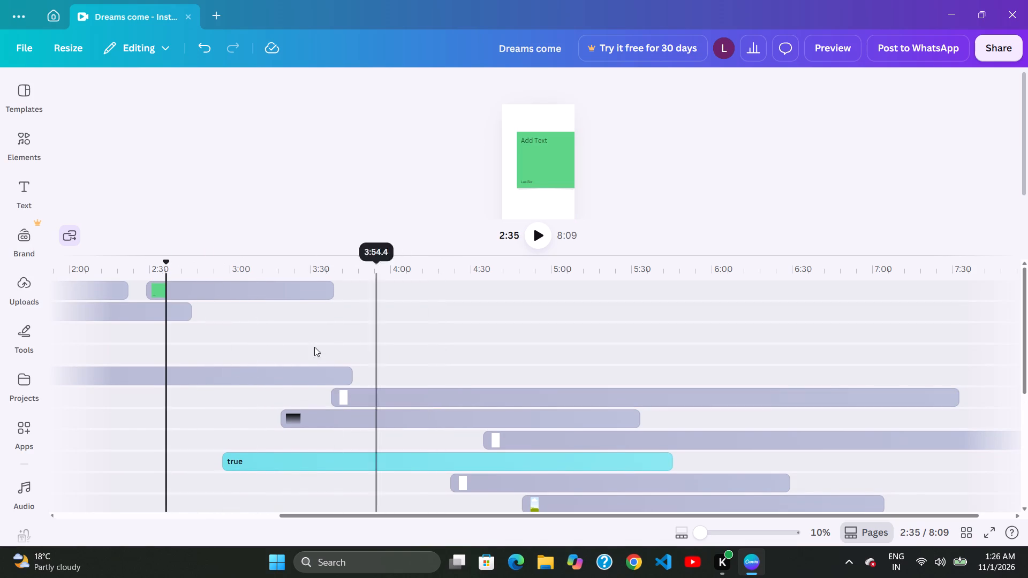
pyautogui.click(277, 347)
# Extend the end of the clip directly below the green text clip to about 5:25.
pyautogui.click(180, 310)
pyautogui.moveTo(180, 310); pyautogui.dragTo(606, 375)
# Extend the end of the green text clip to give it a 4:23 duration.
pyautogui.moveTo(327, 283); pyautogui.dragTo(843, 307)
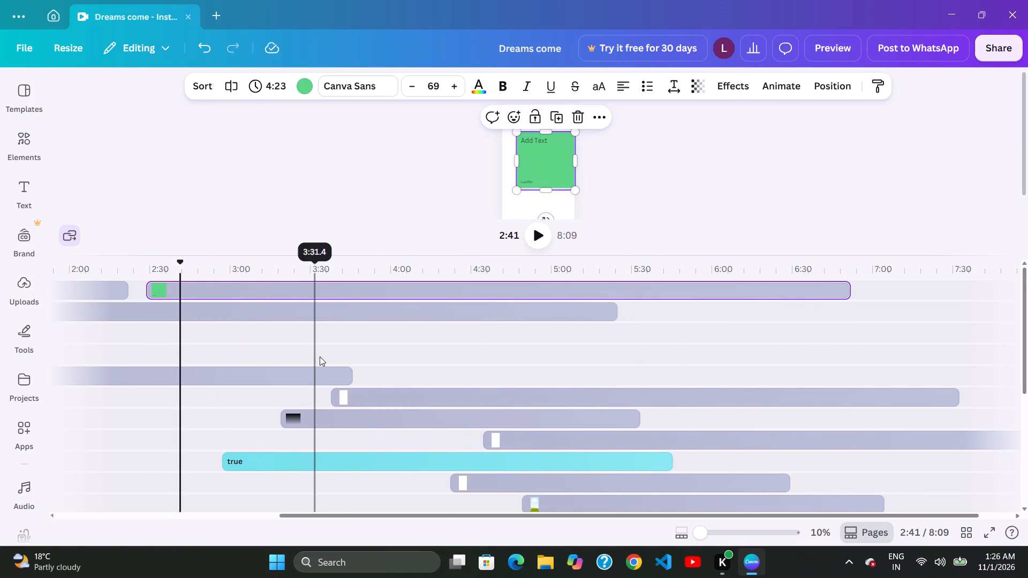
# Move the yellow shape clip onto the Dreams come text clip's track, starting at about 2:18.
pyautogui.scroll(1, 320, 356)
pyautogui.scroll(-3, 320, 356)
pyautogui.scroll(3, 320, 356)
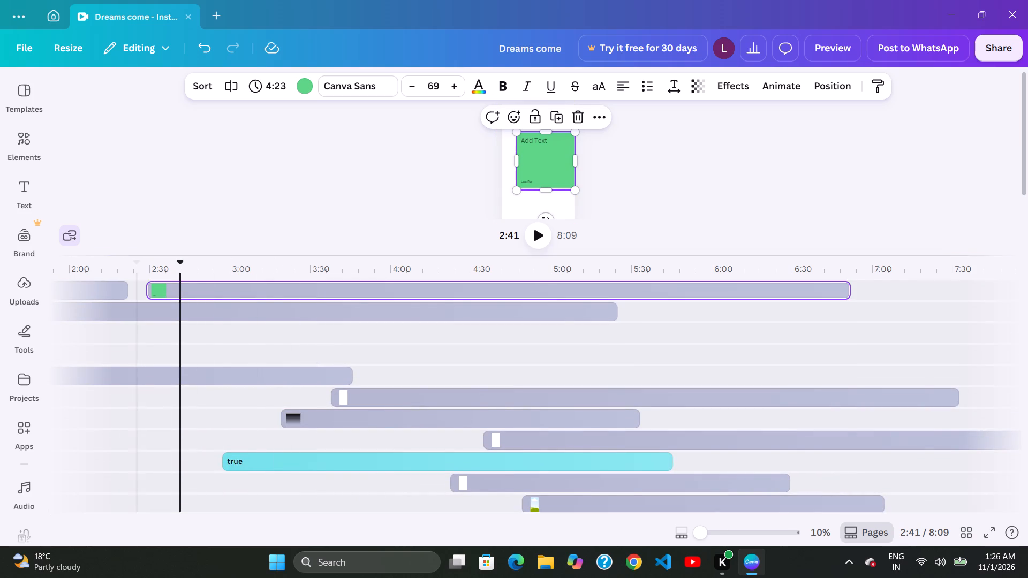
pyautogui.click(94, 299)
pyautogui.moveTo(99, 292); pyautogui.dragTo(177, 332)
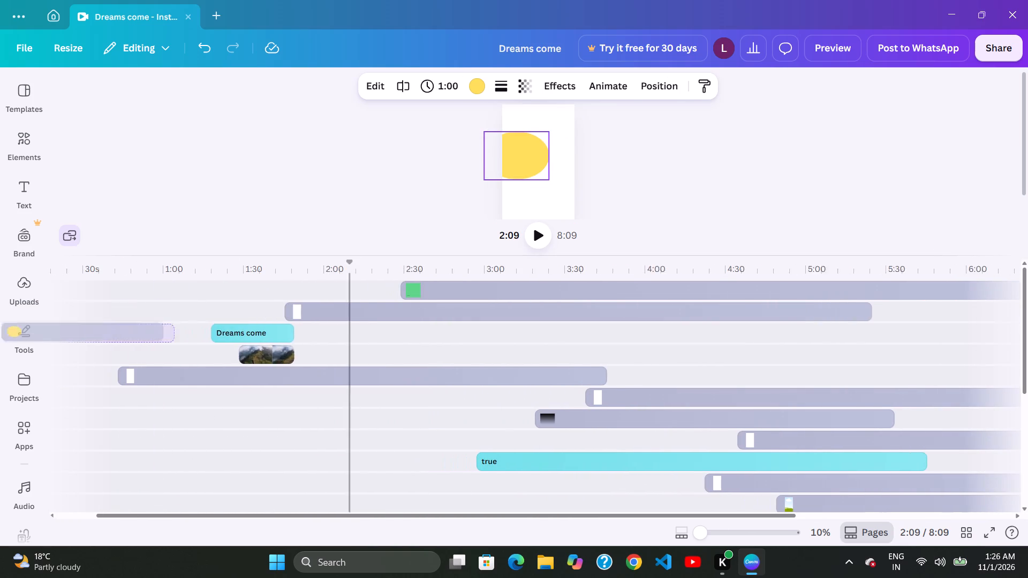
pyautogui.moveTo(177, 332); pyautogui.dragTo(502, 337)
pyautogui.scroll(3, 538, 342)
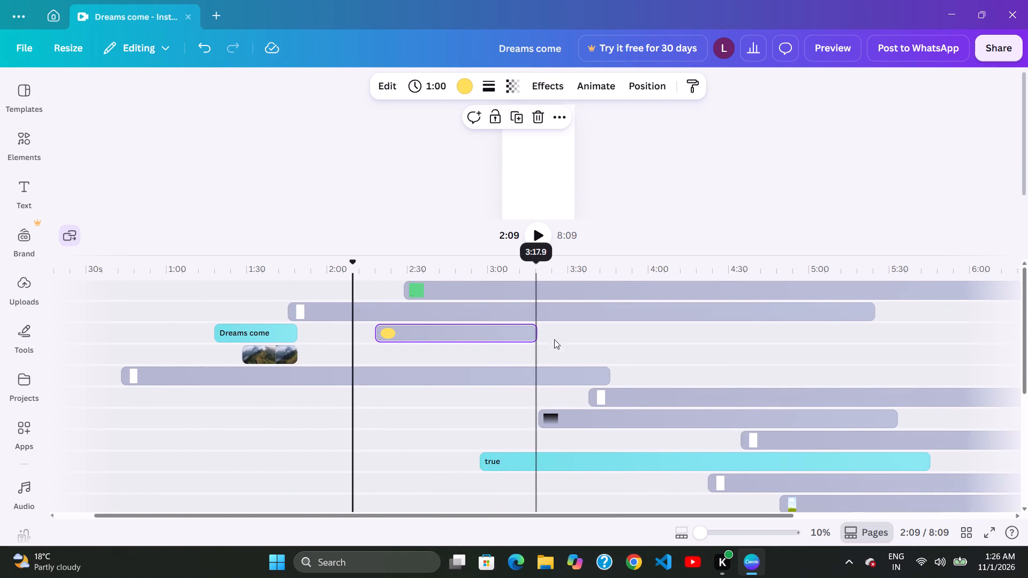
# Move the yellow shape clip to its own track above the green text clip, starting at about 1:38.
pyautogui.moveTo(451, 324); pyautogui.dragTo(230, 280)
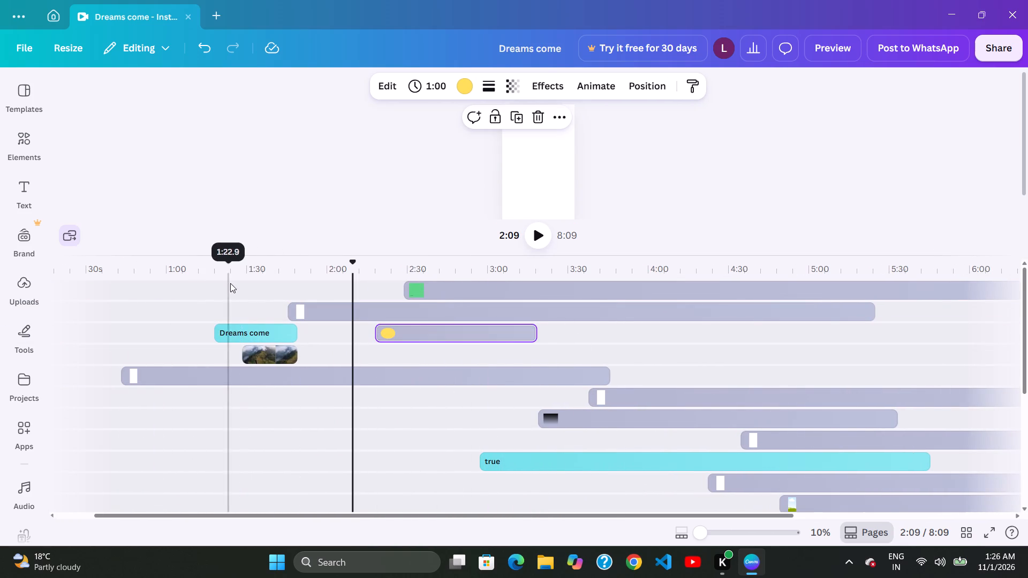
pyautogui.moveTo(423, 329); pyautogui.dragTo(314, 307)
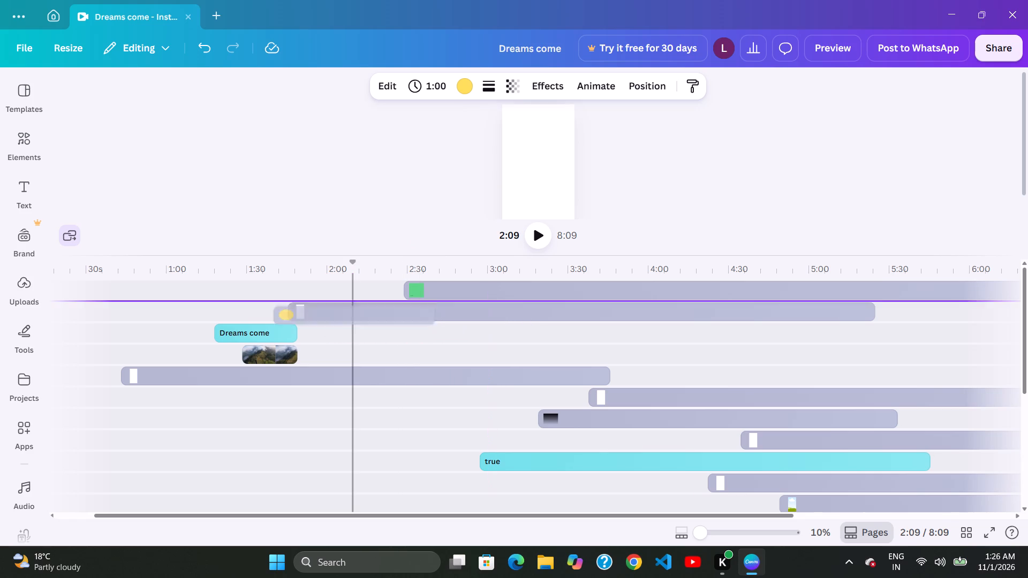
pyautogui.moveTo(314, 307); pyautogui.dragTo(272, 305)
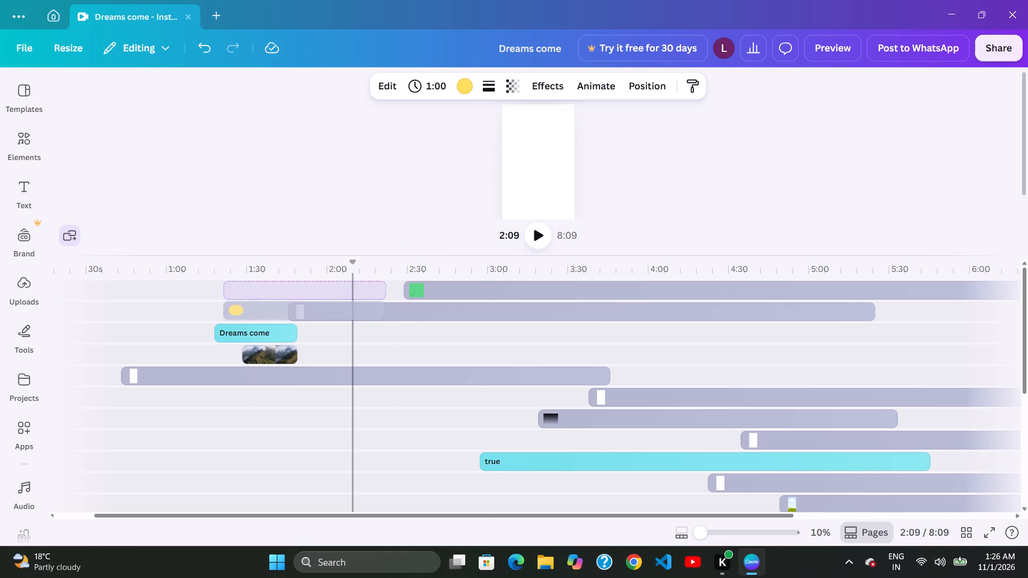
pyautogui.moveTo(272, 305); pyautogui.dragTo(293, 287)
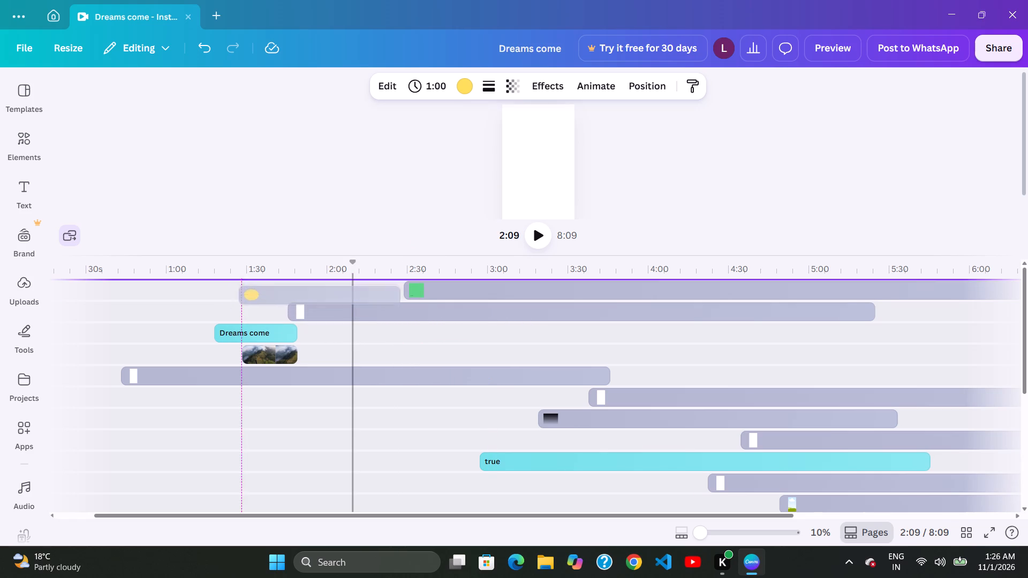
pyautogui.moveTo(293, 287); pyautogui.dragTo(315, 288)
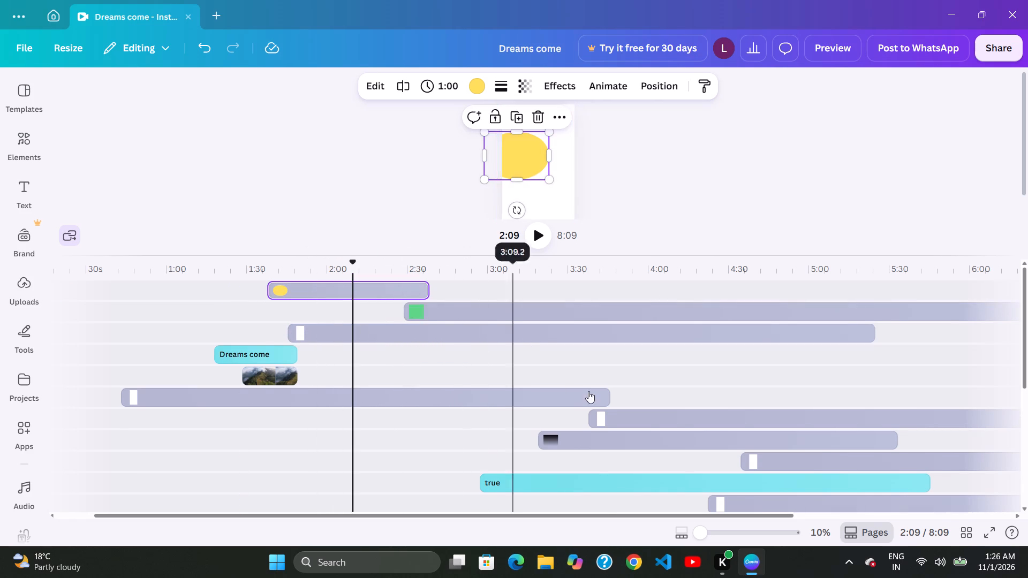
# Extend the end of the yellow shape clip to give it a 2:34 duration.
pyautogui.scroll(3, 607, 394)
pyautogui.scroll(-5, 607, 394)
pyautogui.scroll(5, 607, 394)
pyautogui.click(435, 377)
pyautogui.click(357, 385)
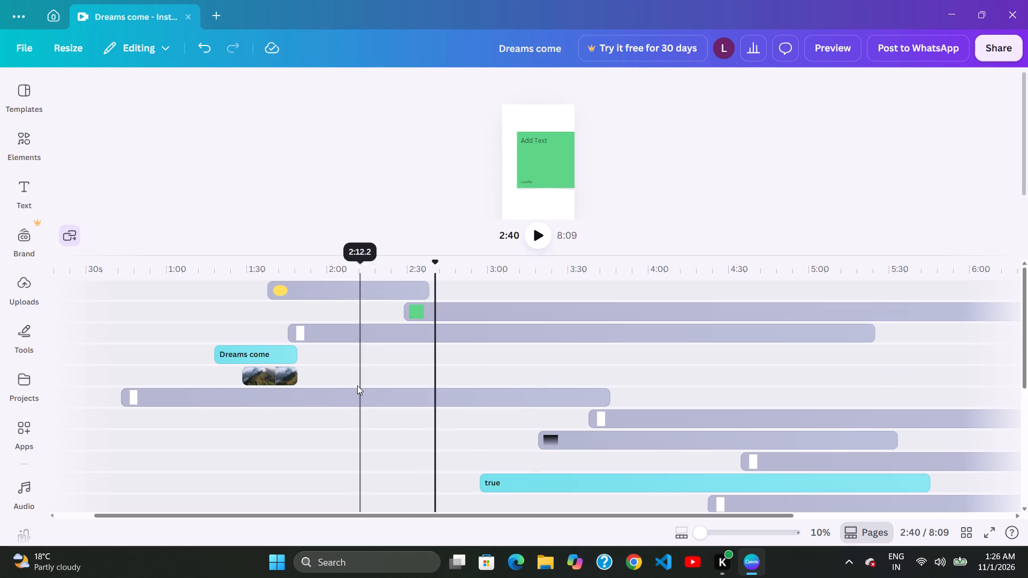
pyautogui.click(515, 387)
pyautogui.moveTo(419, 287); pyautogui.dragTo(670, 294)
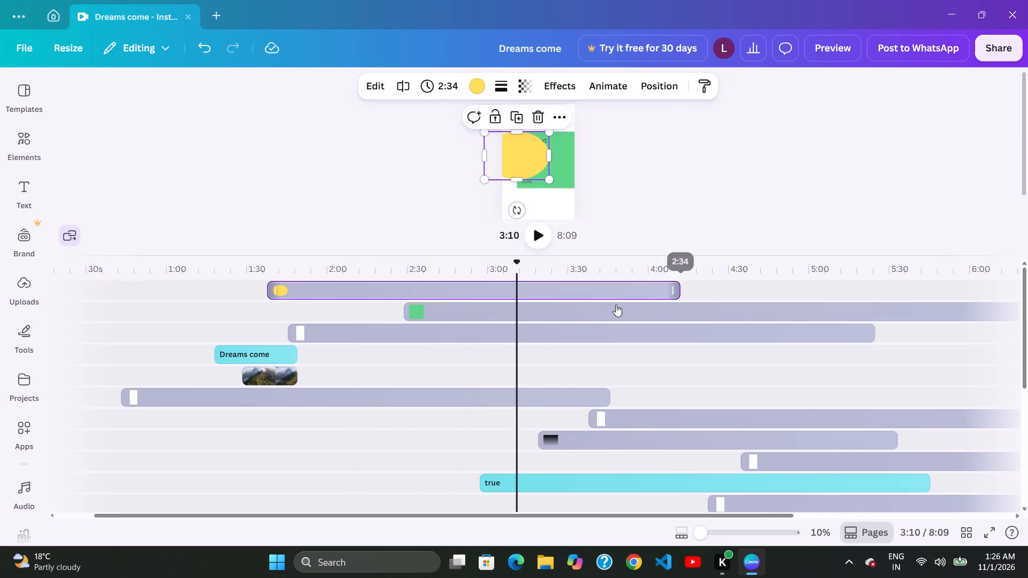
# Scrub the timeline between about 1:58 and 4:14 to examine how the yellow shape overlaps the green text box.
pyautogui.click(516, 341)
pyautogui.click(685, 343)
pyautogui.click(543, 349)
pyautogui.click(440, 351)
pyautogui.click(322, 360)
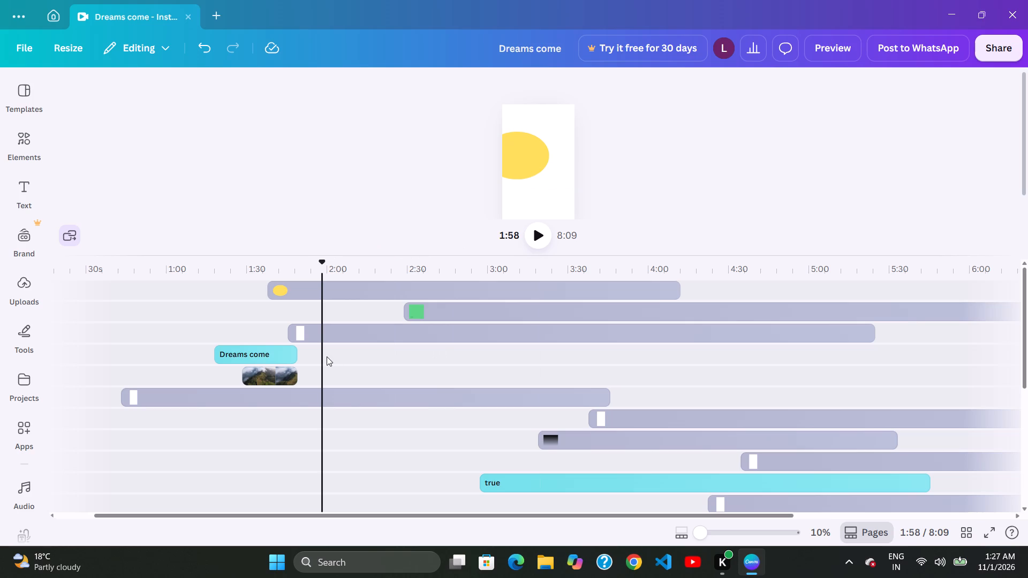
pyautogui.click(327, 356)
pyautogui.click(373, 356)
pyautogui.click(480, 357)
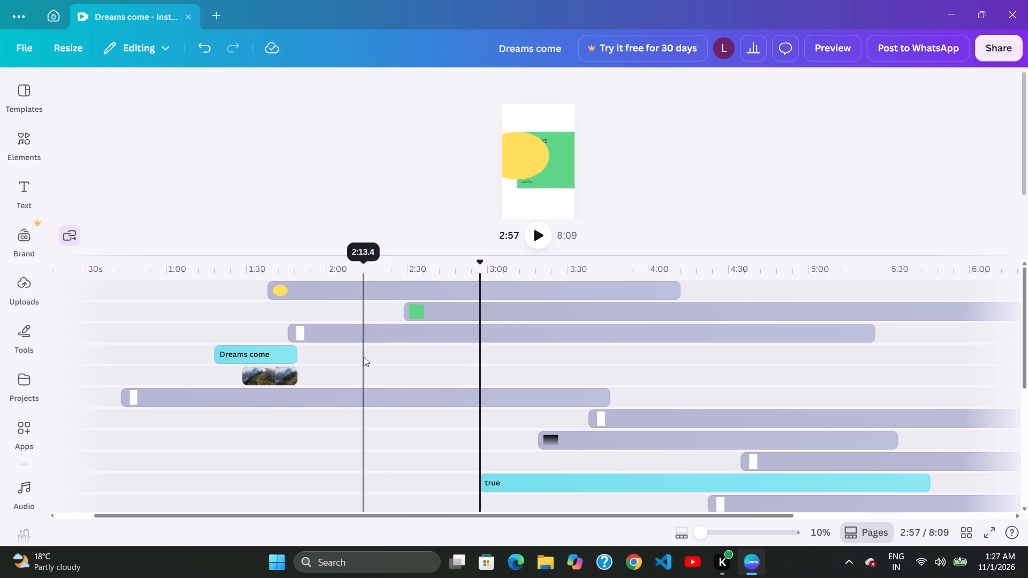
# Scrub back and forth between about 1:35 and 5:55 to examine when the yellow shape and green text box show.
pyautogui.click(364, 357)
pyautogui.click(271, 372)
pyautogui.click(390, 372)
pyautogui.click(452, 372)
pyautogui.click(522, 376)
pyautogui.click(617, 380)
pyautogui.click(700, 380)
pyautogui.click(801, 391)
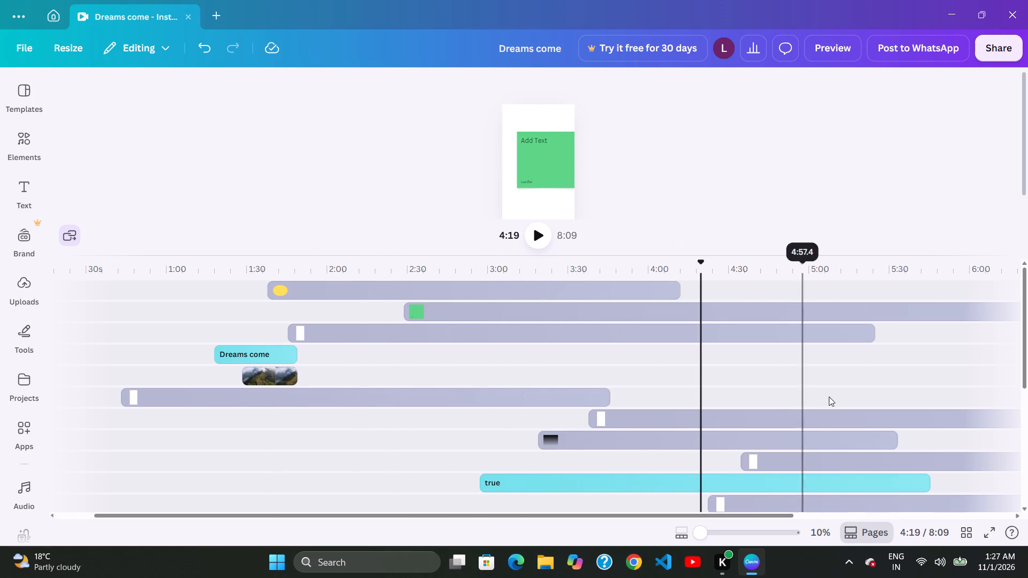
pyautogui.click(871, 405)
pyautogui.click(841, 411)
pyautogui.click(772, 418)
pyautogui.click(724, 420)
pyautogui.click(595, 436)
pyautogui.click(525, 429)
pyautogui.click(429, 428)
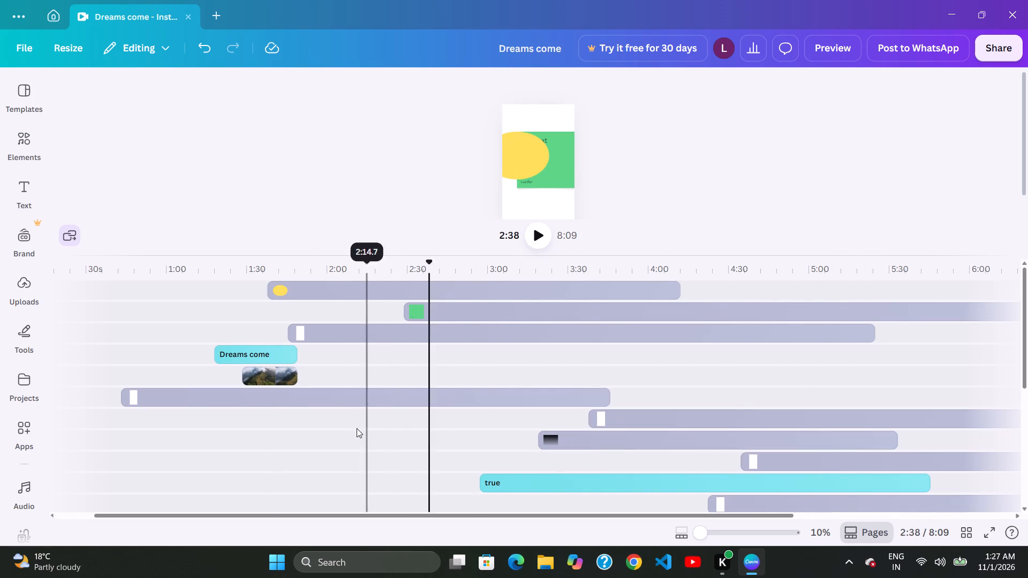
pyautogui.click(357, 428)
pyautogui.click(261, 428)
pyautogui.click(374, 427)
pyautogui.moveTo(412, 427); pyautogui.dragTo(420, 427)
pyautogui.click(510, 427)
pyautogui.click(568, 429)
pyautogui.click(659, 436)
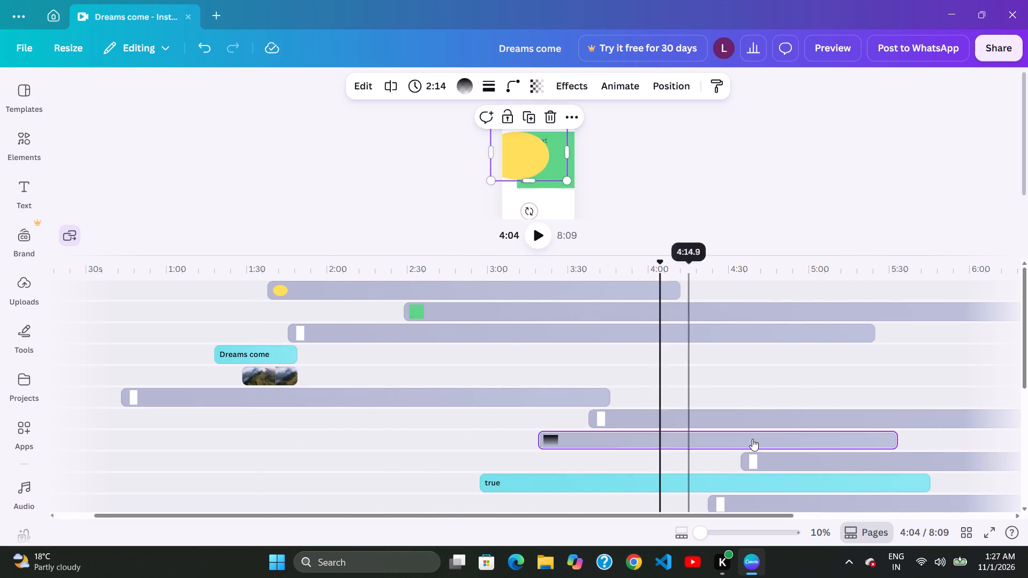
pyautogui.click(752, 439)
pyautogui.click(655, 445)
pyautogui.click(564, 451)
pyautogui.click(435, 445)
pyautogui.moveTo(558, 444); pyautogui.dragTo(563, 444)
pyautogui.click(714, 445)
pyautogui.click(786, 441)
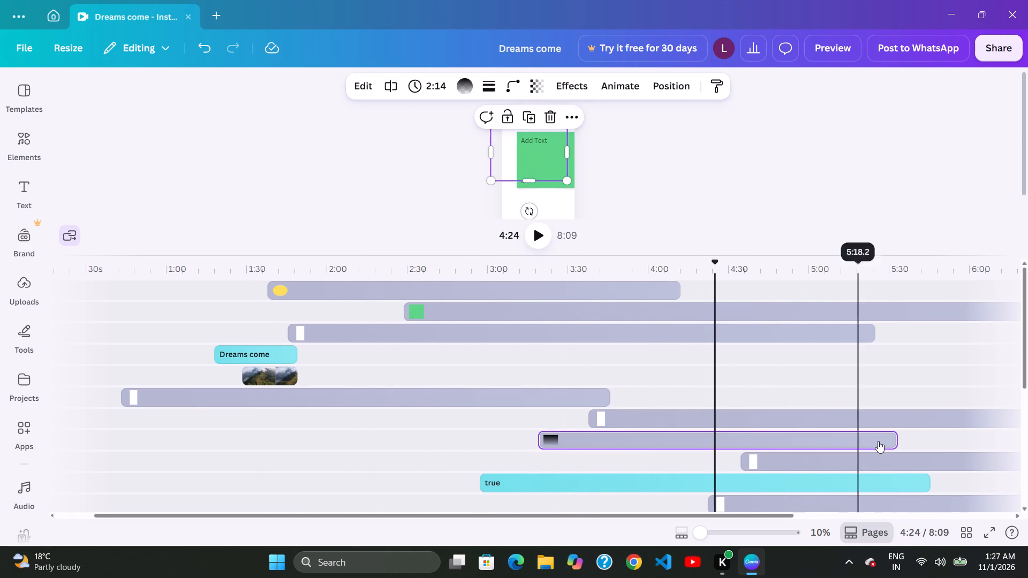
pyautogui.click(878, 441)
pyautogui.click(955, 450)
pyautogui.click(1027, 458)
pyautogui.scroll(4, 723, 474)
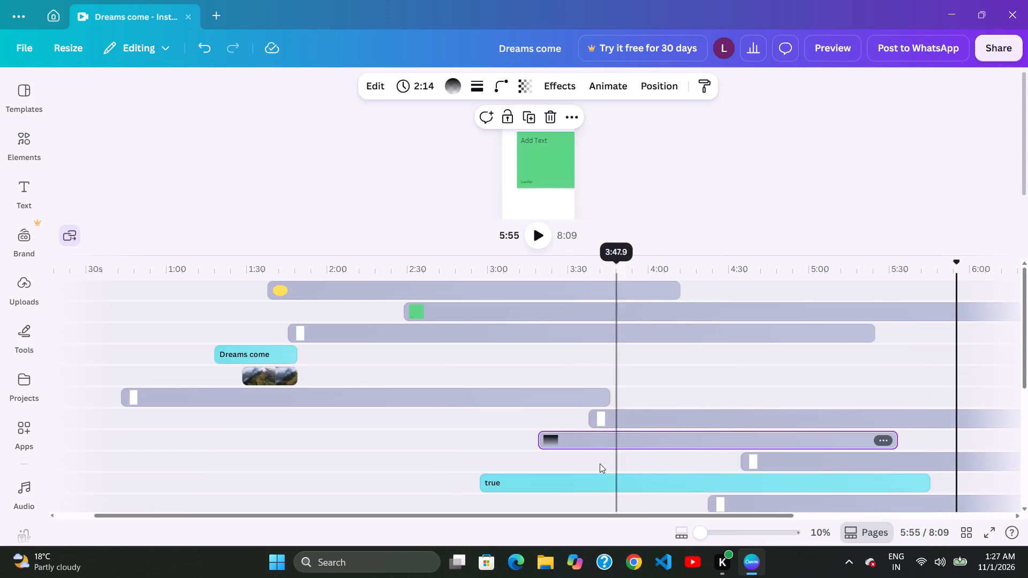
# Scrub the timeline between about 1:45 and 5:44 to examine the frames around the black gradient clip.
pyautogui.click(600, 463)
pyautogui.click(437, 452)
pyautogui.click(585, 434)
pyautogui.click(395, 436)
pyautogui.click(287, 438)
pyautogui.click(470, 438)
pyautogui.click(513, 438)
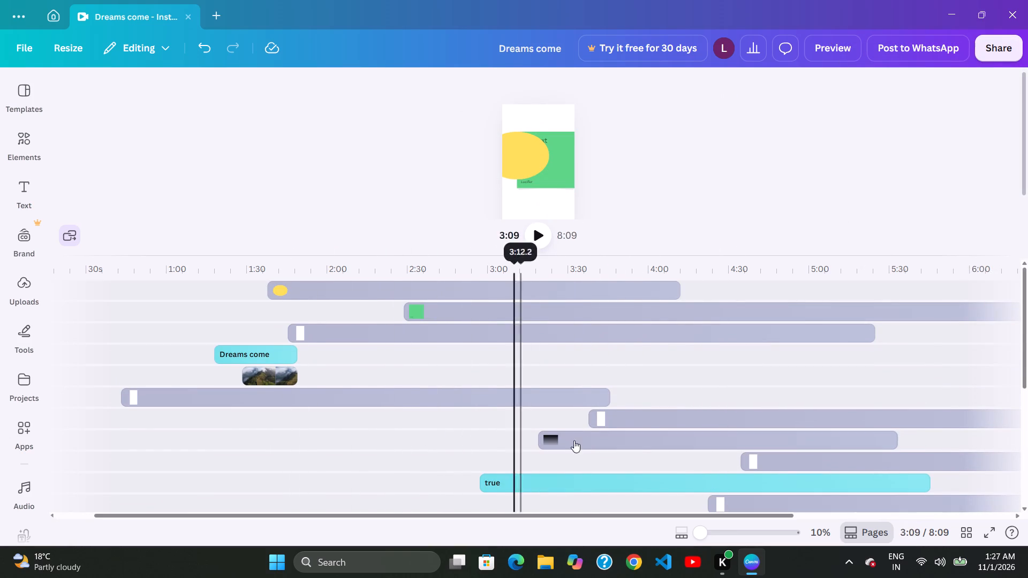
pyautogui.click(582, 440)
pyautogui.click(642, 440)
pyautogui.click(684, 440)
pyautogui.click(743, 439)
pyautogui.click(795, 438)
pyautogui.click(856, 436)
pyautogui.click(885, 436)
pyautogui.click(927, 433)
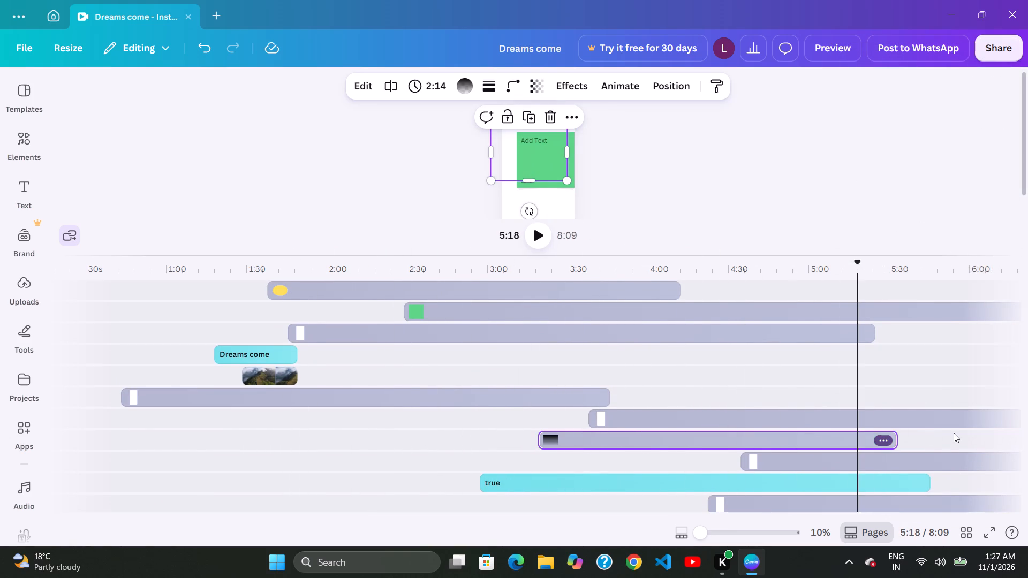
# Scrub backward from about 5:54 to 0:56 to examine the frames before the yellow shape and text clips begin.
pyautogui.click(955, 433)
pyautogui.click(840, 433)
pyautogui.click(777, 433)
pyautogui.click(675, 447)
pyautogui.click(606, 452)
pyautogui.click(553, 464)
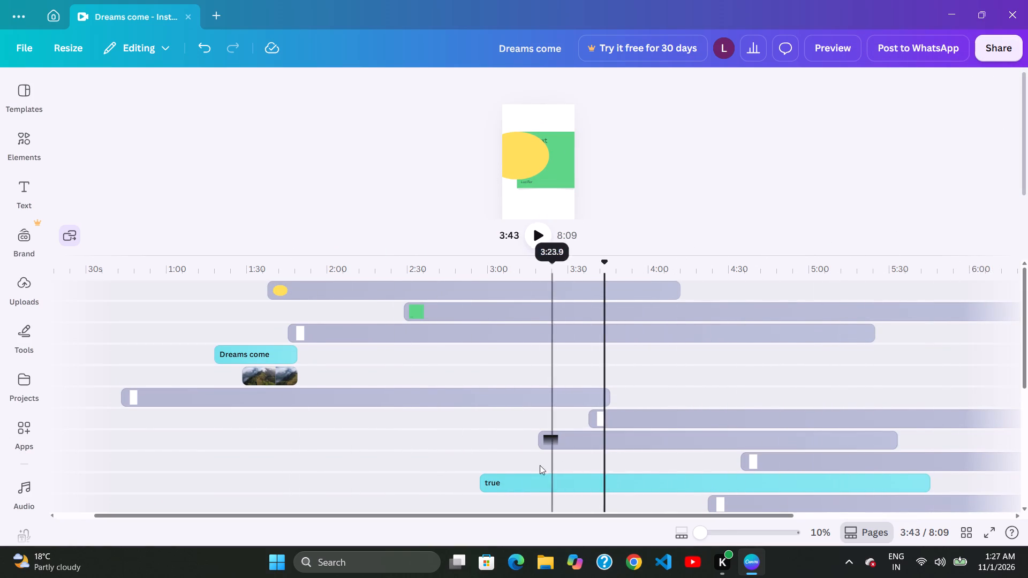
pyautogui.click(485, 466)
pyautogui.moveTo(445, 468); pyautogui.dragTo(437, 470)
pyautogui.click(364, 472)
pyautogui.click(314, 473)
pyautogui.moveTo(245, 479); pyautogui.dragTo(239, 481)
pyautogui.click(175, 481)
pyautogui.click(157, 481)
pyautogui.click(266, 484)
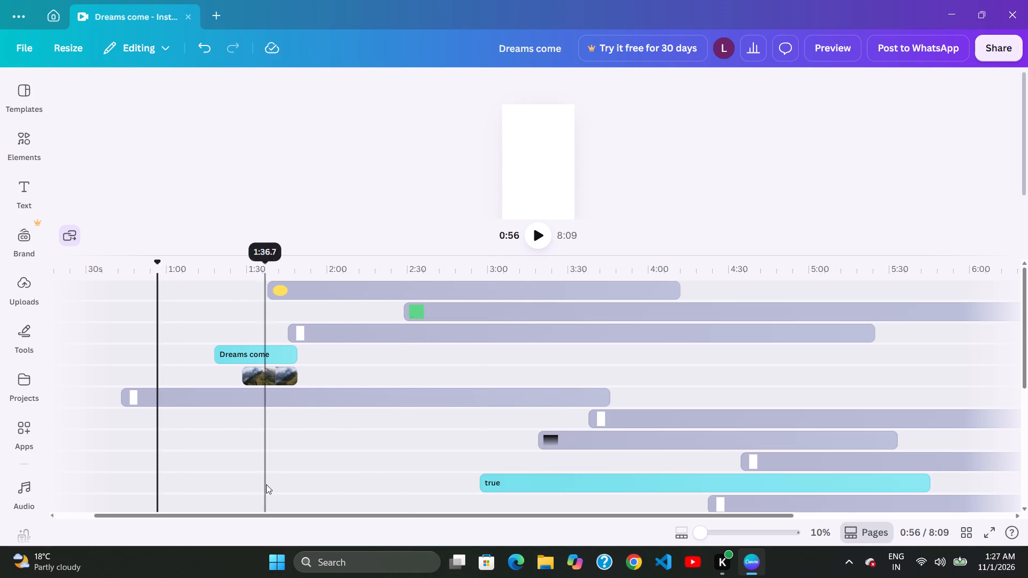
# Scrub forward from about 1:50 to 6:03 to examine the frames spanned by the true text clip.
pyautogui.moveTo(294, 486); pyautogui.dragTo(303, 490)
pyautogui.click(372, 497)
pyautogui.click(430, 497)
pyautogui.moveTo(486, 494); pyautogui.dragTo(494, 494)
pyautogui.click(577, 481)
pyautogui.click(607, 480)
pyautogui.click(630, 478)
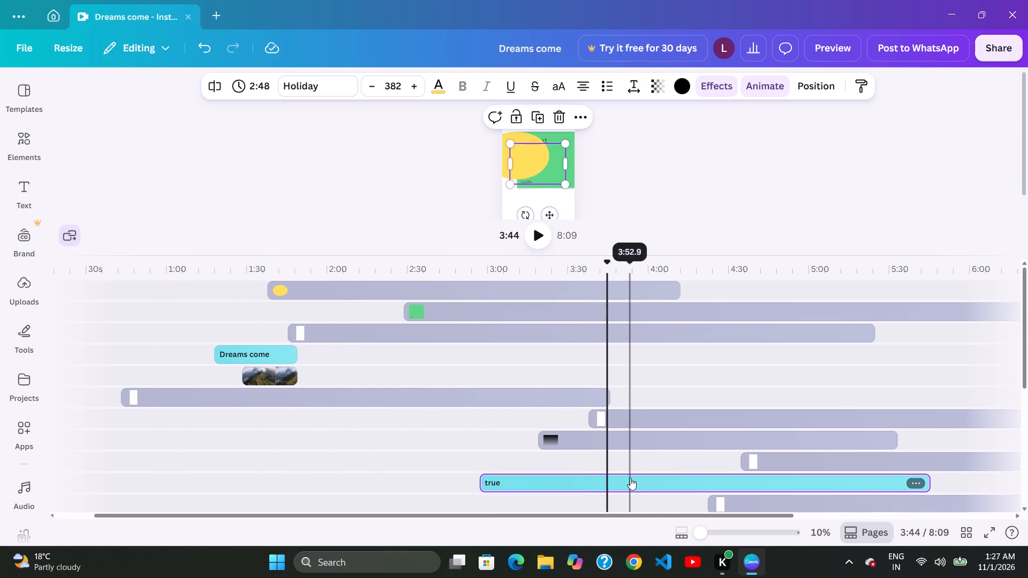
pyautogui.click(666, 471)
pyautogui.click(718, 461)
pyautogui.click(759, 460)
pyautogui.click(815, 460)
pyautogui.click(873, 454)
pyautogui.moveTo(888, 451); pyautogui.dragTo(894, 451)
pyautogui.click(935, 448)
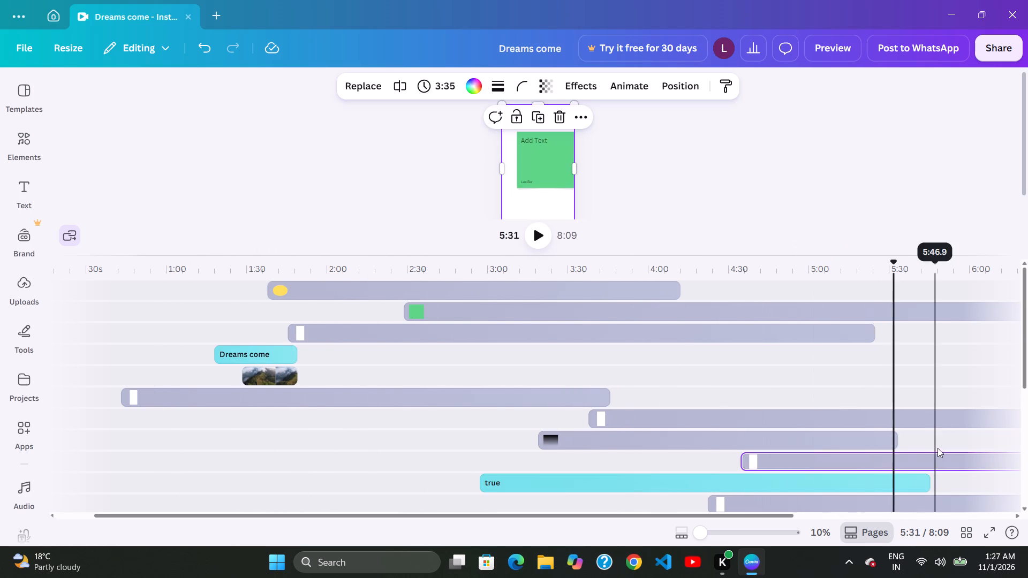
pyautogui.click(978, 440)
# Move the black gradient shape clip slightly earlier on its track so it starts at about 3:16.
pyautogui.click(876, 440)
pyautogui.moveTo(815, 436); pyautogui.dragTo(809, 433)
# Scrub the timeline between about 1:35 and 6:05 to examine how the overlapping clips display together.
pyautogui.click(659, 393)
pyautogui.click(472, 346)
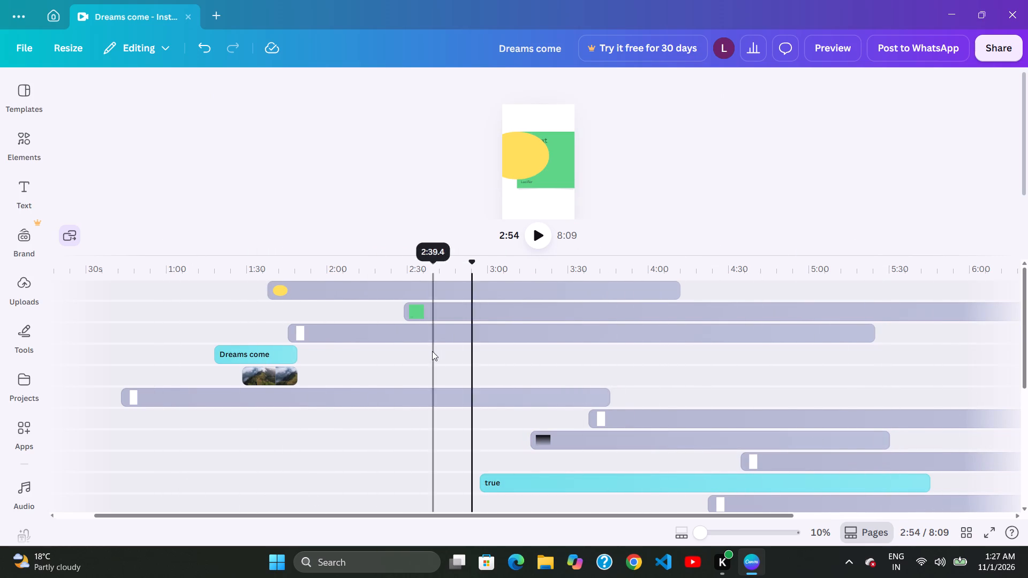
pyautogui.click(432, 351)
pyautogui.click(610, 352)
pyautogui.click(426, 390)
pyautogui.click(352, 395)
pyautogui.click(262, 409)
pyautogui.click(519, 389)
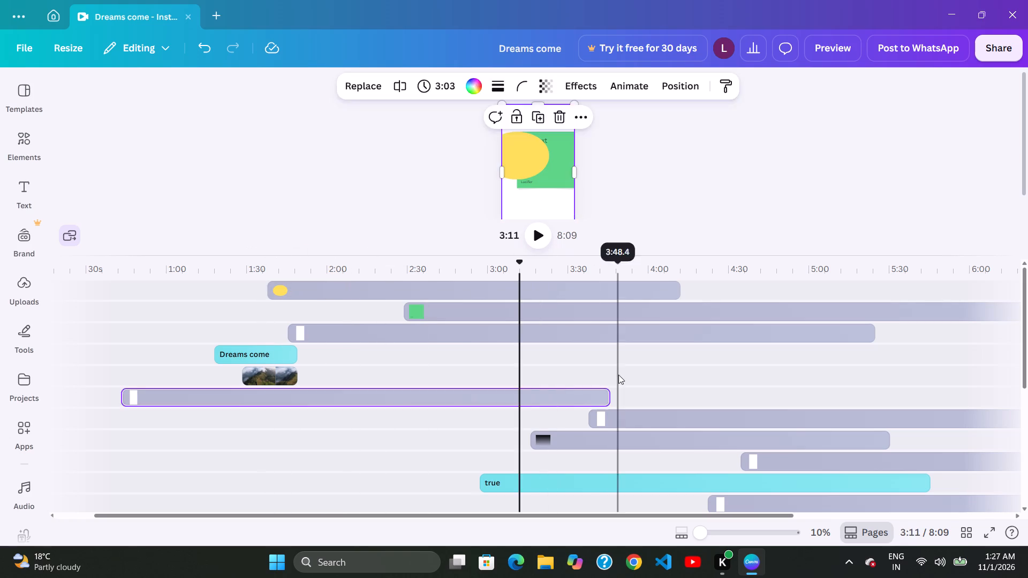
pyautogui.click(618, 375)
pyautogui.click(734, 370)
pyautogui.click(872, 358)
pyautogui.click(985, 354)
pyautogui.click(770, 376)
pyautogui.click(643, 377)
pyautogui.click(527, 376)
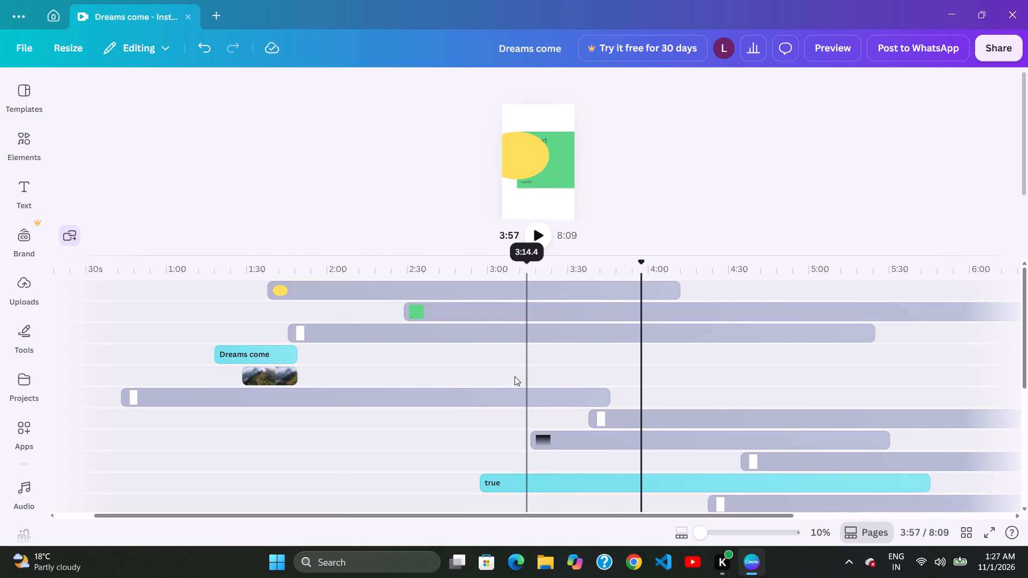
# Scrub the timeline between about 1:14 and 3:59 to examine the frames covered by the 3:03-long white clip.
pyautogui.click(447, 377)
pyautogui.click(323, 381)
pyautogui.click(214, 397)
pyautogui.click(206, 402)
pyautogui.click(395, 402)
pyautogui.click(412, 402)
pyautogui.click(474, 400)
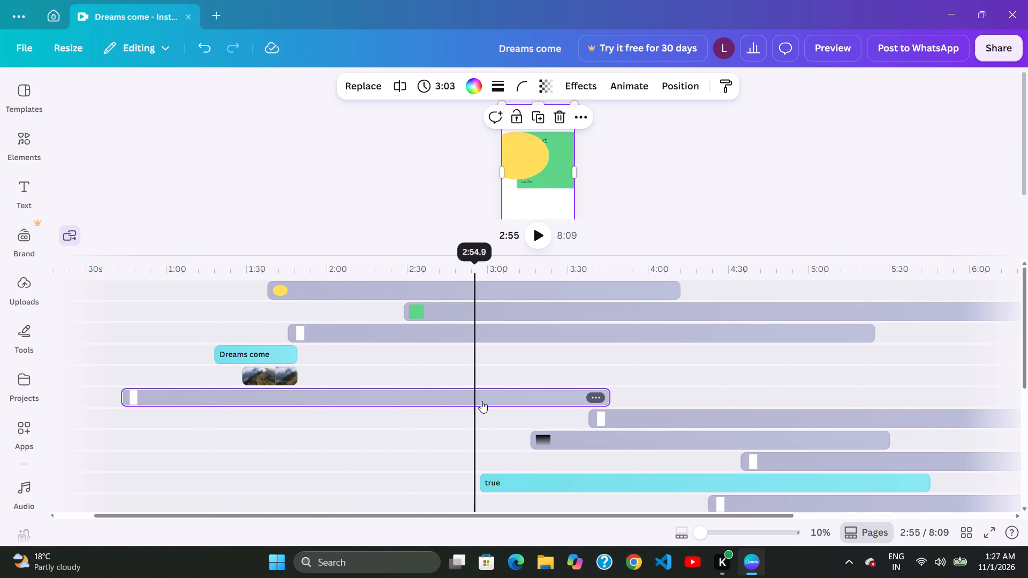
pyautogui.click(498, 401)
pyautogui.click(564, 400)
pyautogui.click(647, 399)
pyautogui.moveTo(742, 399); pyautogui.dragTo(747, 399)
pyautogui.moveTo(899, 400); pyautogui.dragTo(906, 403)
# Move the white clip directly above the black gradient clip slightly earlier so it starts at about 3:34.
pyautogui.click(889, 416)
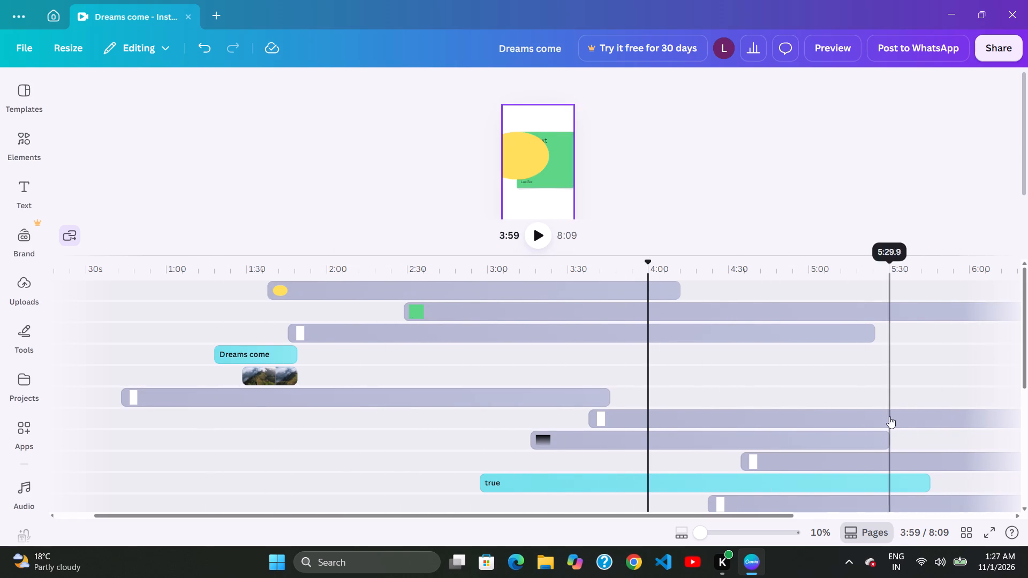
pyautogui.moveTo(752, 416); pyautogui.dragTo(747, 418)
# Scrub the timeline between about 1:22 and 5:11 to examine the frames around the white clip starting near 3:34.
pyautogui.click(571, 424)
pyautogui.click(411, 427)
pyautogui.click(561, 423)
pyautogui.click(664, 414)
pyautogui.click(390, 416)
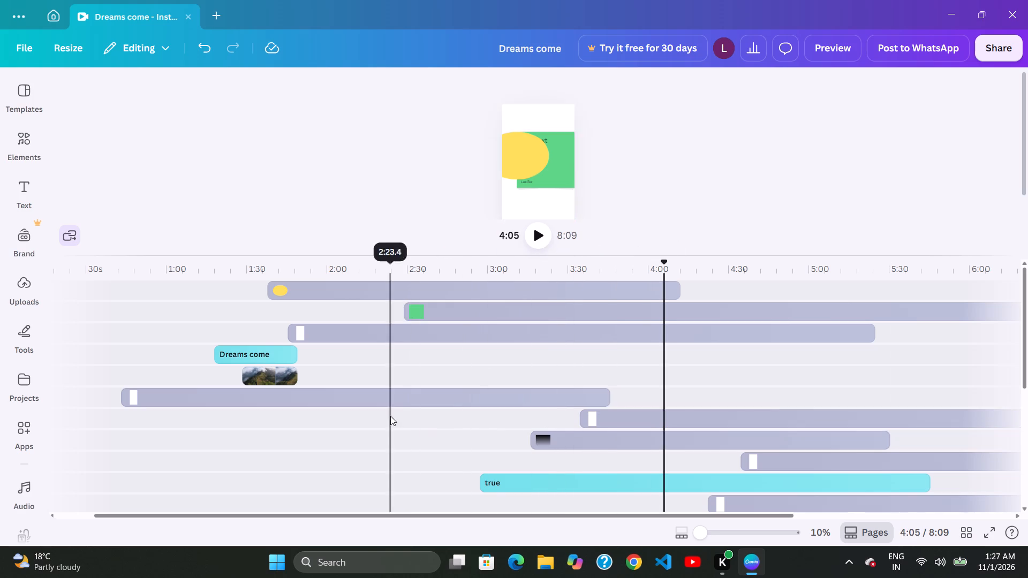
pyautogui.click(637, 414)
pyautogui.click(480, 417)
pyautogui.click(696, 418)
pyautogui.click(837, 419)
pyautogui.click(567, 431)
pyautogui.click(228, 439)
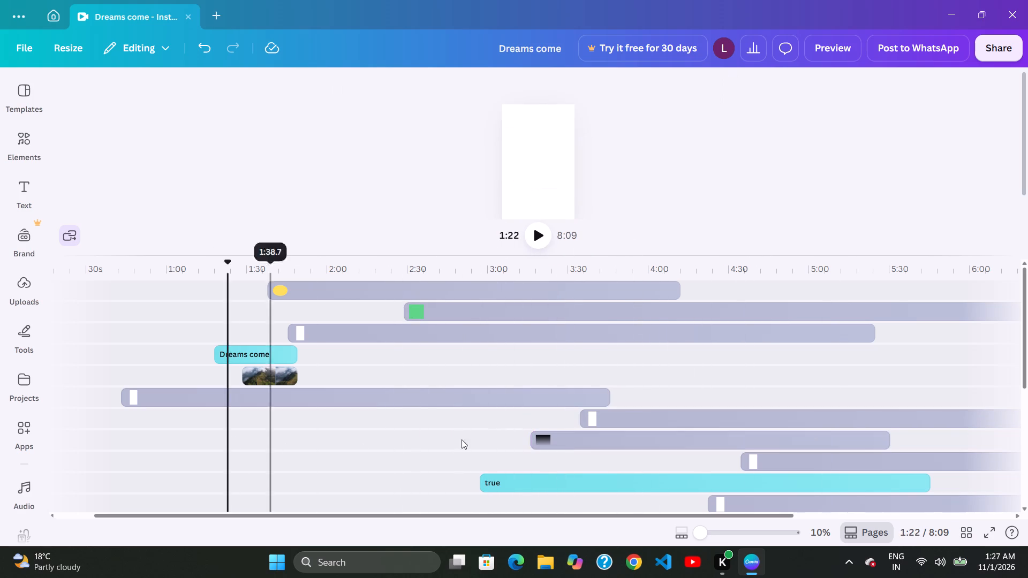
pyautogui.click(527, 443)
pyautogui.click(540, 443)
pyautogui.click(430, 441)
pyautogui.moveTo(351, 441); pyautogui.dragTo(322, 444)
pyautogui.click(359, 446)
pyautogui.click(585, 444)
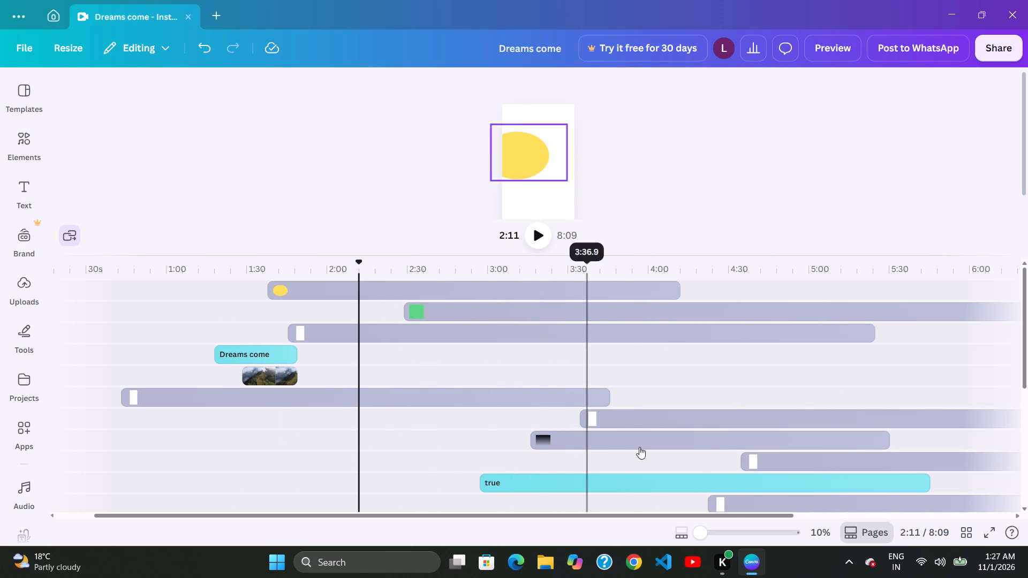
# Scrub the timeline between about 1:43 and 5:37 to examine the frames around the gradient and lower white clips.
pyautogui.click(777, 447)
pyautogui.click(602, 450)
pyautogui.click(489, 461)
pyautogui.click(416, 461)
pyautogui.click(282, 462)
pyautogui.click(370, 461)
pyautogui.moveTo(432, 456); pyautogui.dragTo(437, 456)
pyautogui.click(531, 456)
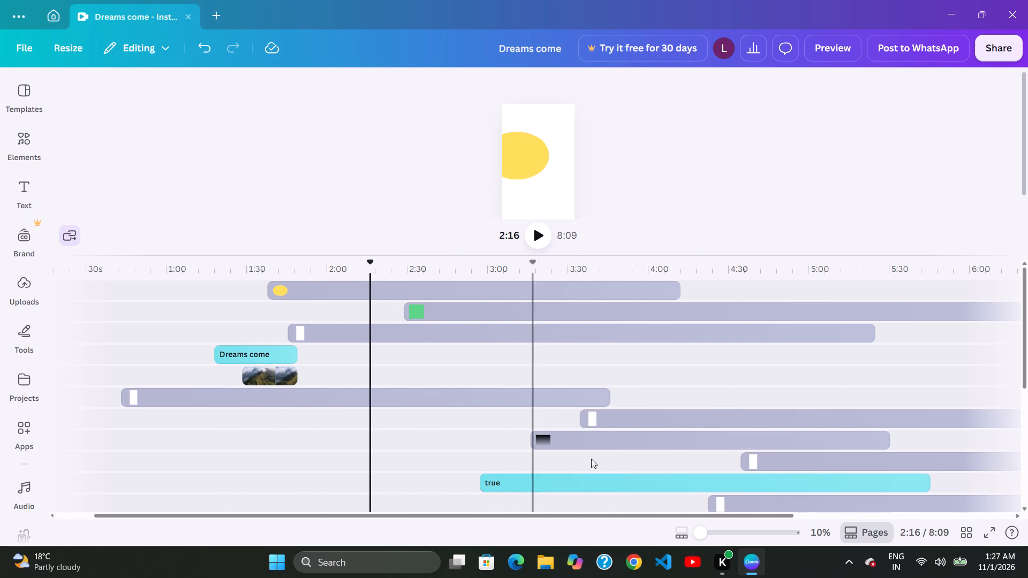
pyautogui.click(601, 459)
pyautogui.moveTo(676, 459); pyautogui.dragTo(684, 461)
pyautogui.click(862, 460)
pyautogui.click(908, 462)
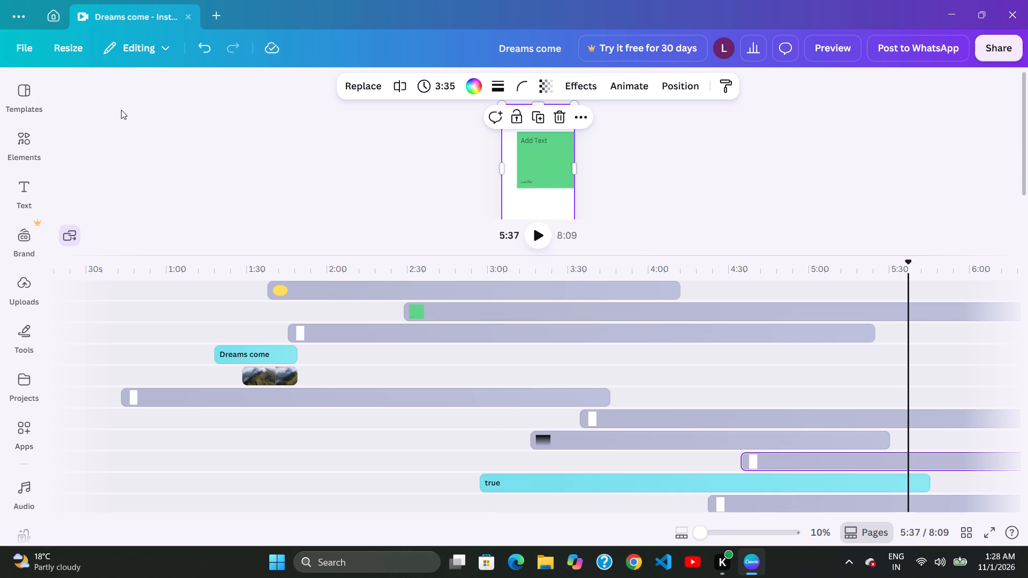
# Scrub the timeline between about 1:32 and 5:12 to examine the yellow shape's overlap with the other clips.
pyautogui.click(350, 266)
pyautogui.click(501, 282)
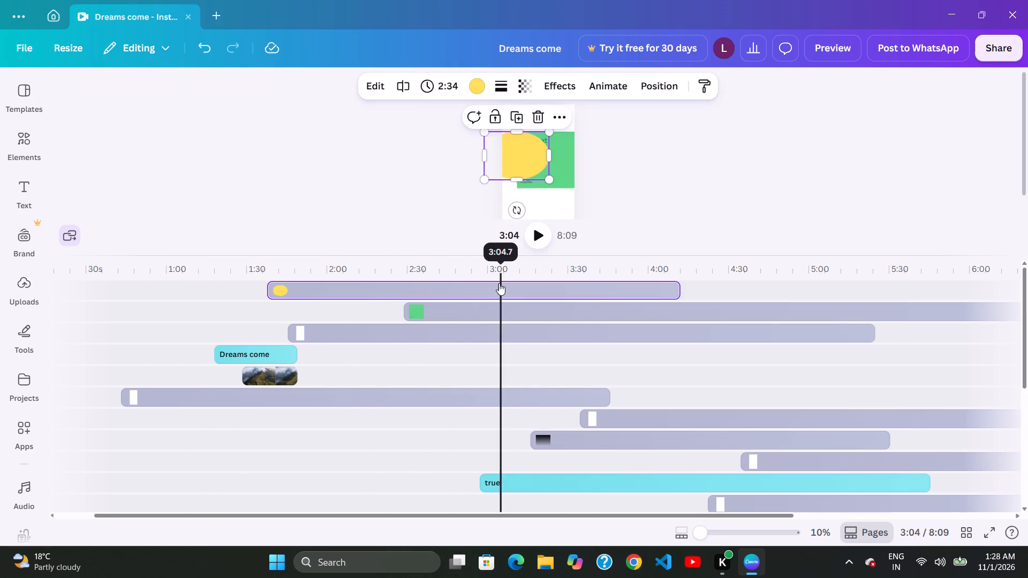
pyautogui.click(346, 313)
pyautogui.click(485, 346)
pyautogui.moveTo(679, 353); pyautogui.dragTo(672, 353)
pyautogui.moveTo(405, 353); pyautogui.dragTo(399, 355)
pyautogui.click(254, 355)
pyautogui.click(435, 366)
pyautogui.click(551, 366)
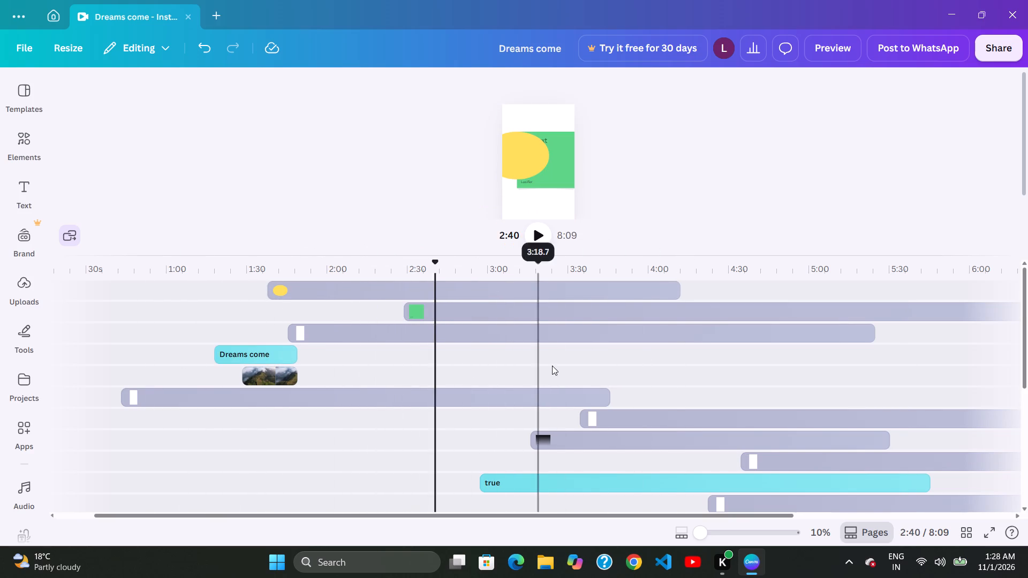
pyautogui.click(678, 366)
pyautogui.click(841, 371)
# Scrub the timeline between about 1:05 and 5:24 to examine the frames around the Dreams come text clip's track.
pyautogui.click(646, 371)
pyautogui.click(528, 361)
pyautogui.moveTo(385, 355); pyautogui.dragTo(372, 355)
pyautogui.moveTo(264, 355); pyautogui.dragTo(256, 356)
pyautogui.click(182, 356)
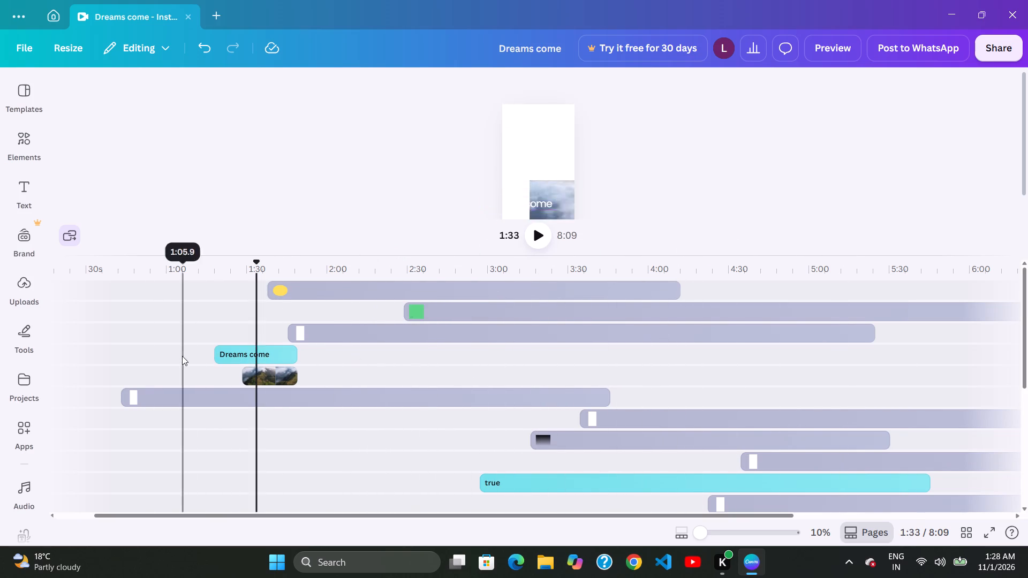
pyautogui.moveTo(361, 358); pyautogui.dragTo(366, 358)
pyautogui.click(434, 358)
pyautogui.moveTo(493, 358); pyautogui.dragTo(501, 358)
pyautogui.moveTo(546, 358); pyautogui.dragTo(554, 358)
pyautogui.moveTo(617, 356); pyautogui.dragTo(643, 356)
pyautogui.moveTo(753, 356); pyautogui.dragTo(763, 356)
pyautogui.click(873, 357)
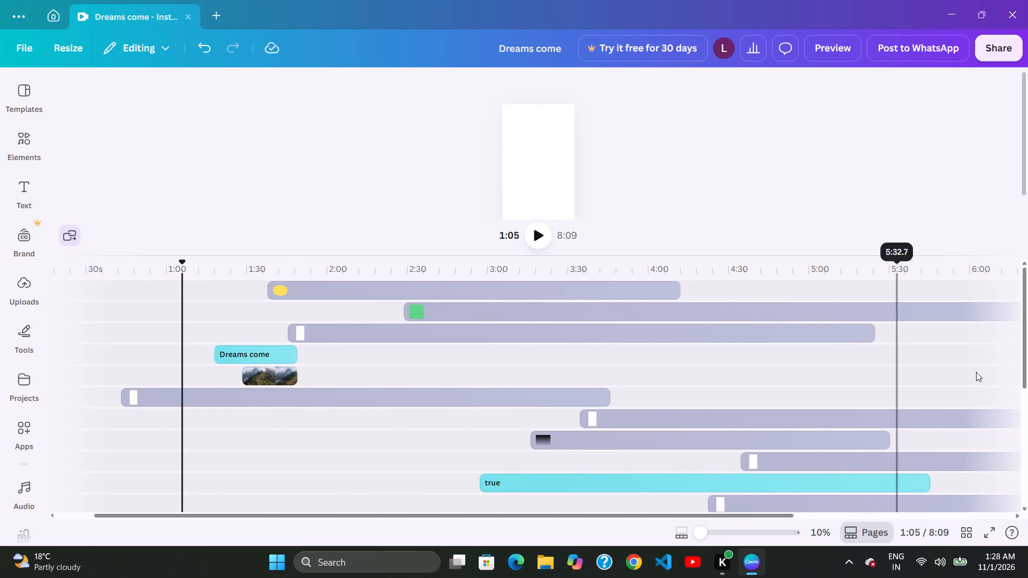
# Scrub the timeline between about 1:46 and 5:42 to examine the frames around the 3:39-long white clip.
pyautogui.click(1027, 375)
pyautogui.moveTo(923, 375); pyautogui.dragTo(916, 376)
pyautogui.moveTo(832, 376); pyautogui.dragTo(827, 375)
pyautogui.moveTo(716, 360); pyautogui.dragTo(710, 360)
pyautogui.click(606, 339)
pyautogui.click(523, 334)
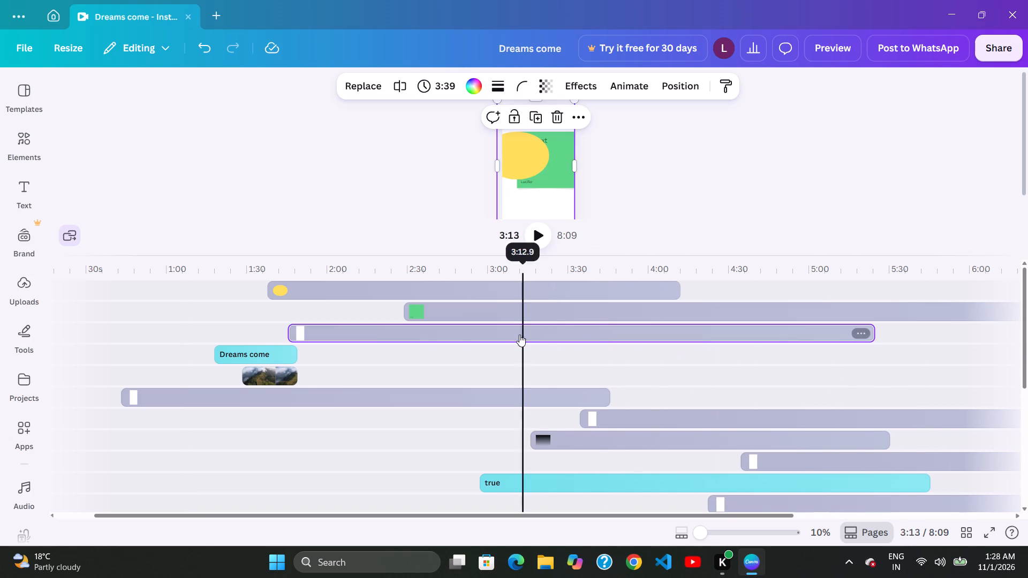
pyautogui.click(439, 334)
pyautogui.click(586, 334)
pyautogui.click(460, 334)
pyautogui.click(357, 336)
pyautogui.click(290, 337)
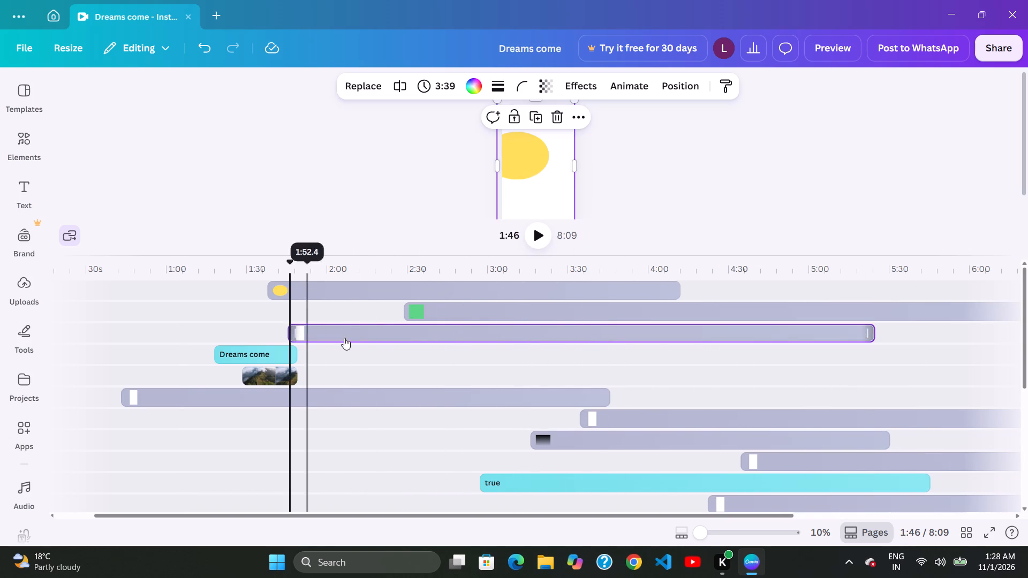
# Move the 3:39-long white clip later to start at about 1:57, on the Dreams come text clip's track.
pyautogui.click(347, 338)
pyautogui.moveTo(382, 336); pyautogui.dragTo(391, 336)
pyautogui.moveTo(469, 331); pyautogui.dragTo(477, 331)
pyautogui.moveTo(550, 331); pyautogui.dragTo(556, 331)
pyautogui.moveTo(638, 332); pyautogui.dragTo(644, 332)
pyautogui.click(734, 332)
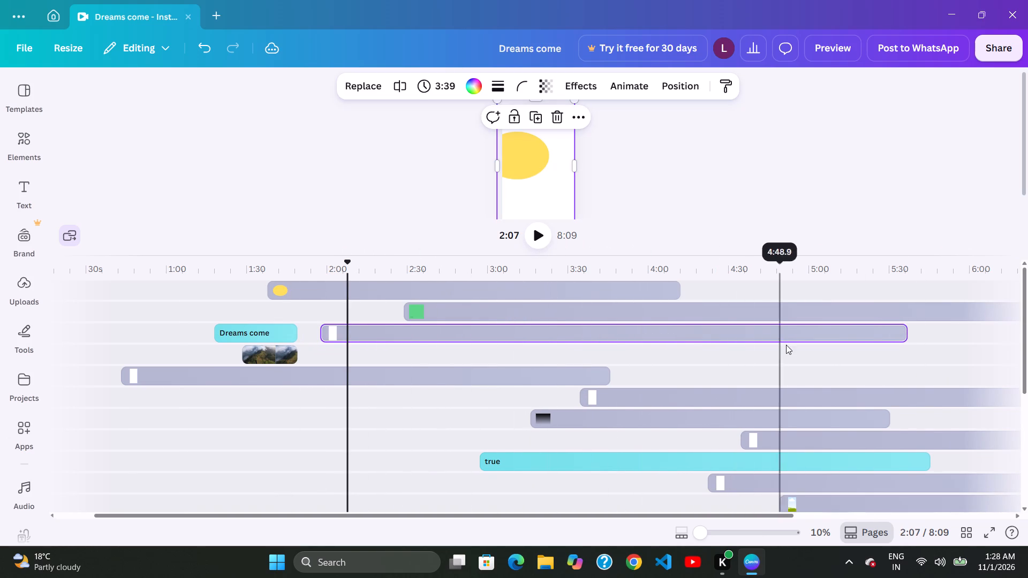
# Scrub the timeline between about 2:02 and 4:51 to examine the frames around the white clip beside Dreams come.
pyautogui.moveTo(787, 345); pyautogui.dragTo(768, 363)
pyautogui.click(720, 375)
pyautogui.click(539, 341)
pyautogui.click(458, 315)
pyautogui.click(405, 291)
pyautogui.click(340, 304)
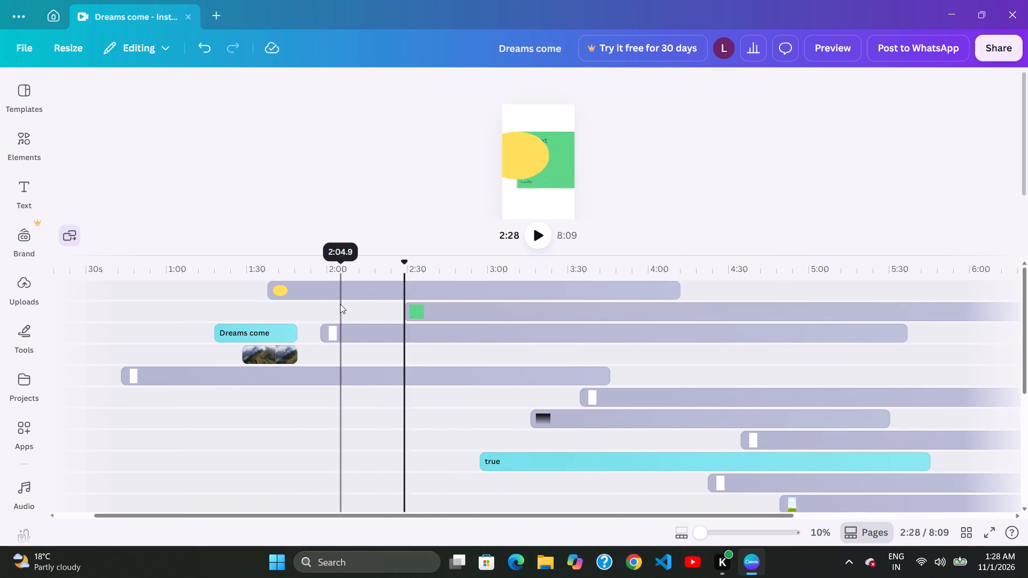
pyautogui.click(332, 328)
pyautogui.click(363, 333)
pyautogui.click(420, 334)
pyautogui.click(510, 332)
pyautogui.click(524, 359)
pyautogui.click(622, 375)
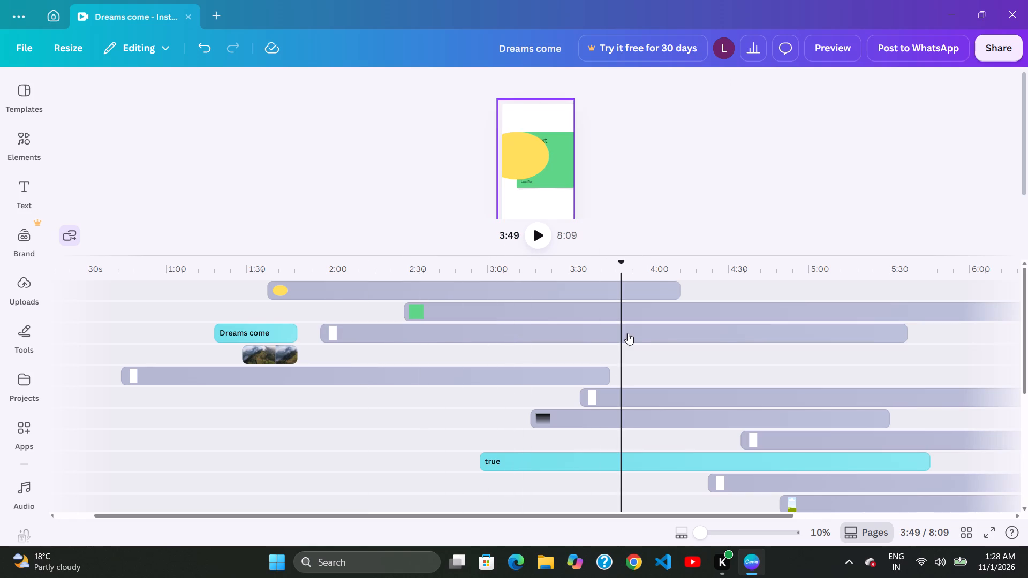
pyautogui.click(630, 341)
pyautogui.click(669, 371)
# Move the white clip on the Dreams come track earlier to start at about 1:54.
pyautogui.moveTo(507, 360); pyautogui.dragTo(499, 360)
pyautogui.moveTo(369, 334); pyautogui.dragTo(360, 334)
pyautogui.click(273, 320)
pyautogui.moveTo(361, 321); pyautogui.dragTo(362, 321)
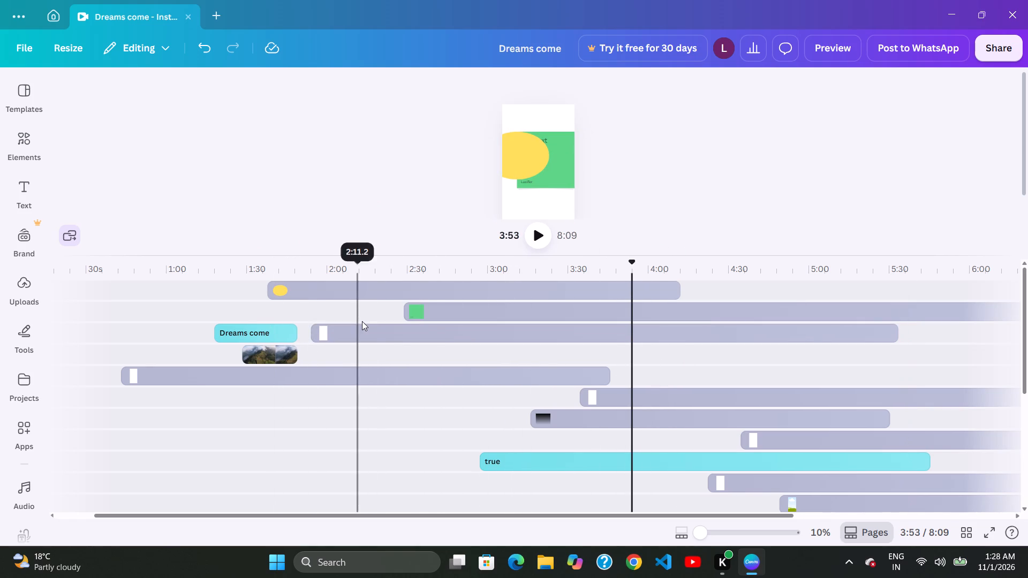
pyautogui.moveTo(362, 321); pyautogui.dragTo(366, 321)
pyautogui.click(417, 321)
pyautogui.click(435, 351)
pyautogui.click(472, 330)
pyautogui.click(499, 362)
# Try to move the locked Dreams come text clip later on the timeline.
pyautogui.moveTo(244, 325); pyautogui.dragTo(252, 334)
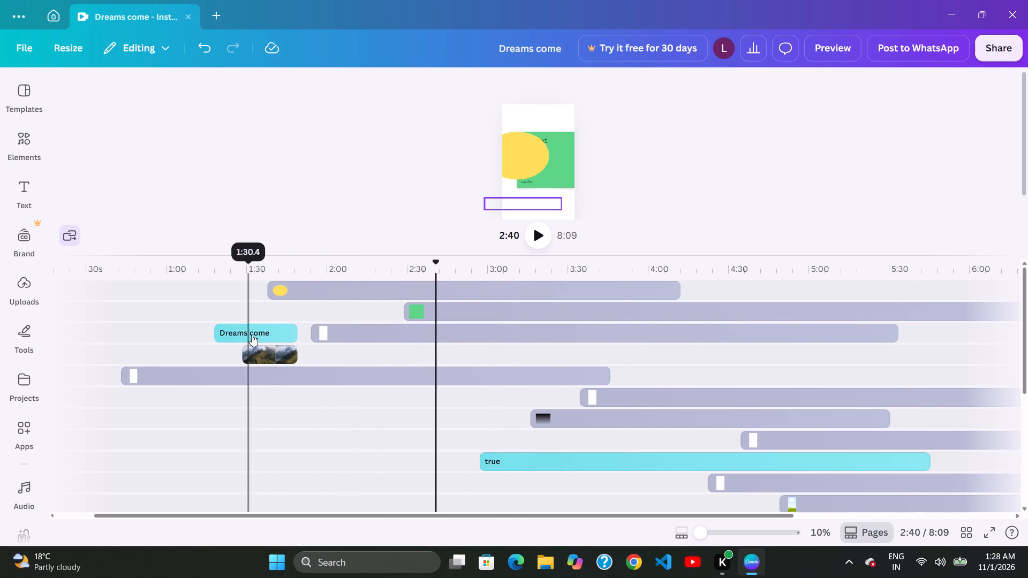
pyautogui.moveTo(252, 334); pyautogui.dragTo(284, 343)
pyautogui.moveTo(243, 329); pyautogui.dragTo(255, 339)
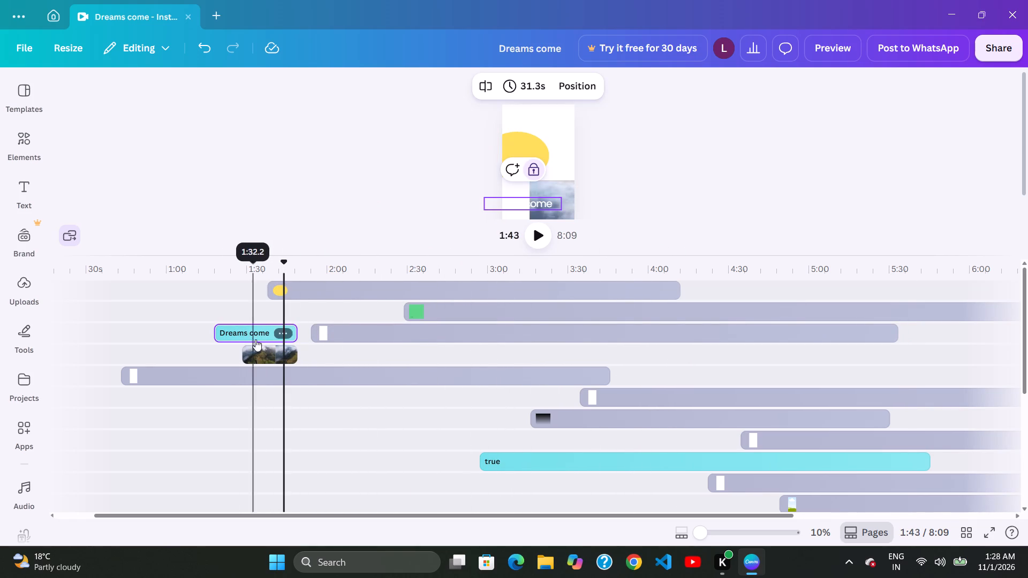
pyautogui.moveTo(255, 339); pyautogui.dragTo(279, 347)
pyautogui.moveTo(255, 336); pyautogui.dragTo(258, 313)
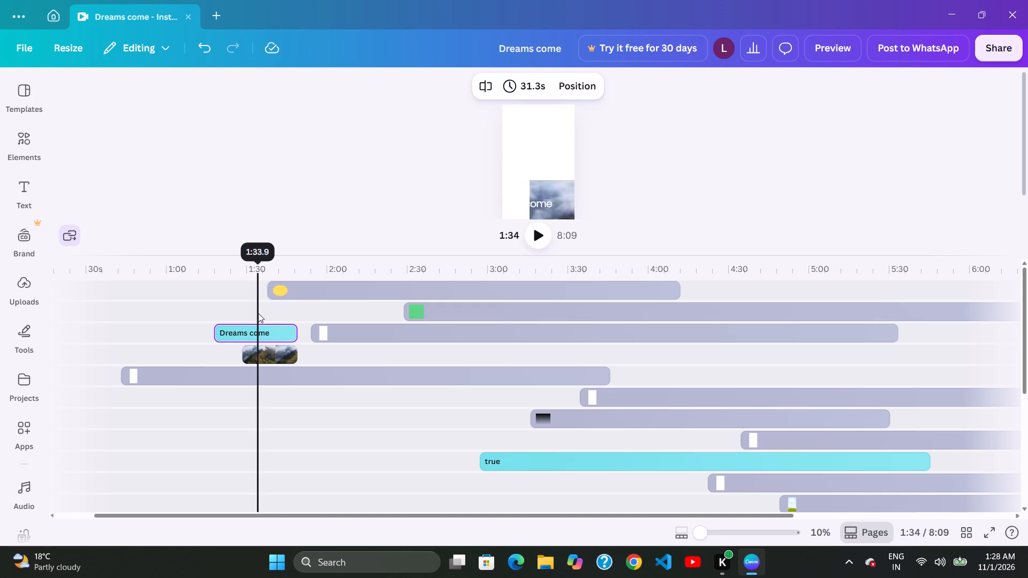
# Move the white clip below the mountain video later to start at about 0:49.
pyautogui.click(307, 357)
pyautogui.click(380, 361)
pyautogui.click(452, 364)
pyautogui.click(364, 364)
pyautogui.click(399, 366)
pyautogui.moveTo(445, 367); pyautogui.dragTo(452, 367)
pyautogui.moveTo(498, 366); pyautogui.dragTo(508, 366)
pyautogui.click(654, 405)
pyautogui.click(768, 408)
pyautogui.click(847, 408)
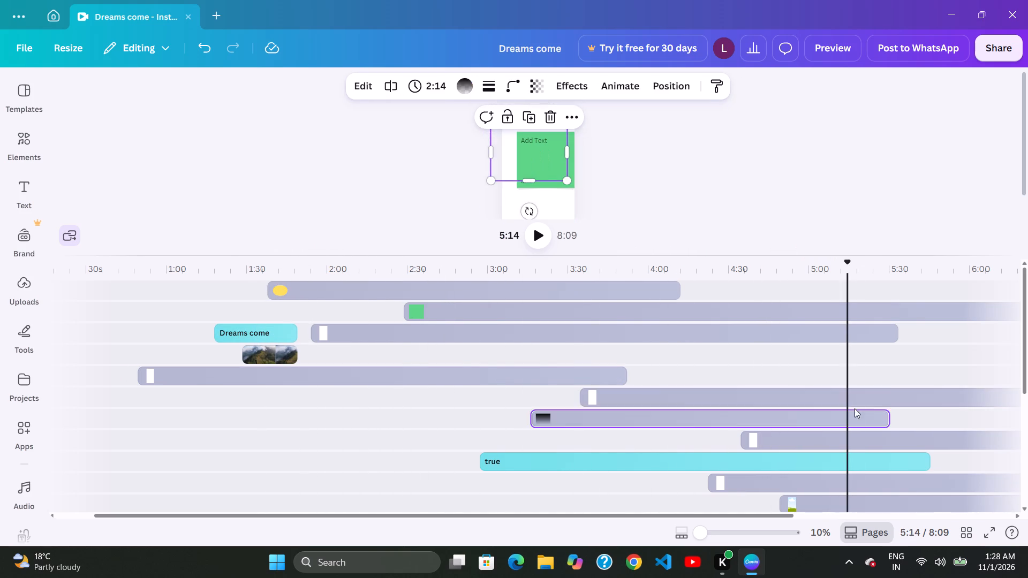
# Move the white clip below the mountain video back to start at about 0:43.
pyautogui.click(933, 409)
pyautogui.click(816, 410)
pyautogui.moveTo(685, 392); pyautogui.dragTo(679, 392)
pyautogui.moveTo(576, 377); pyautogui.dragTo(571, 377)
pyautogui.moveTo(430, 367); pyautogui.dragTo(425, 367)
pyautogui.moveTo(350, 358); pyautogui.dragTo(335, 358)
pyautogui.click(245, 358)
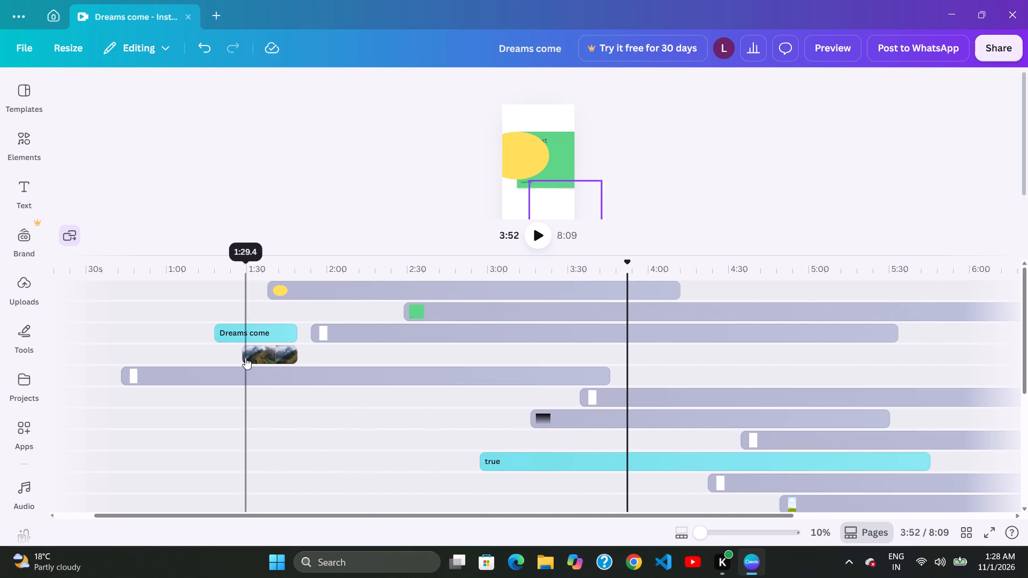
# Scrub the timeline between about 2:02 and 5:38 to examine the frames along the mountain video clip's track.
pyautogui.click(333, 363)
pyautogui.moveTo(400, 364); pyautogui.dragTo(410, 367)
pyautogui.click(520, 367)
pyautogui.click(617, 367)
pyautogui.click(719, 368)
pyautogui.click(836, 368)
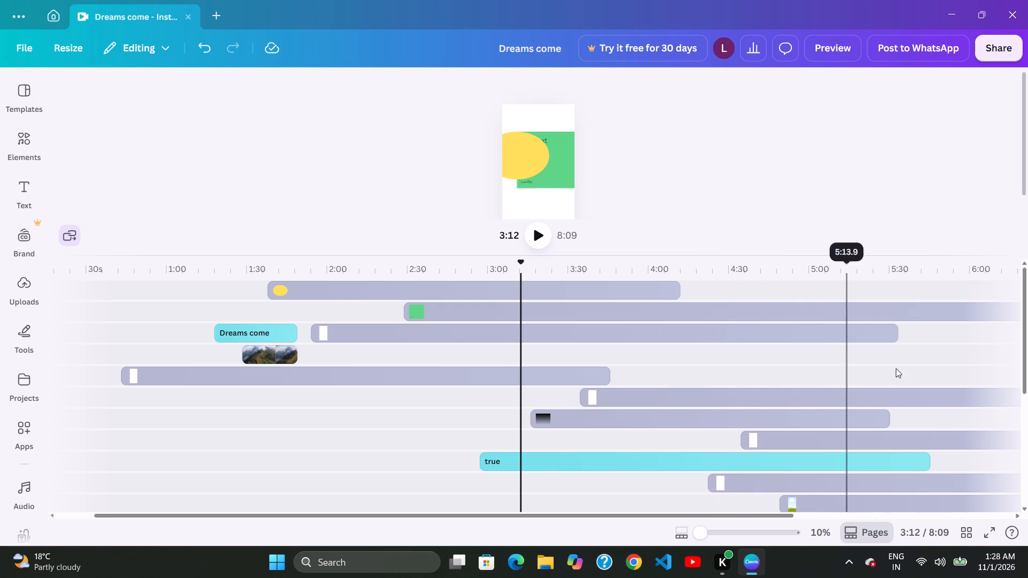
pyautogui.click(909, 366)
pyautogui.click(753, 341)
pyautogui.click(660, 322)
pyautogui.click(549, 323)
pyautogui.click(506, 363)
pyautogui.click(404, 340)
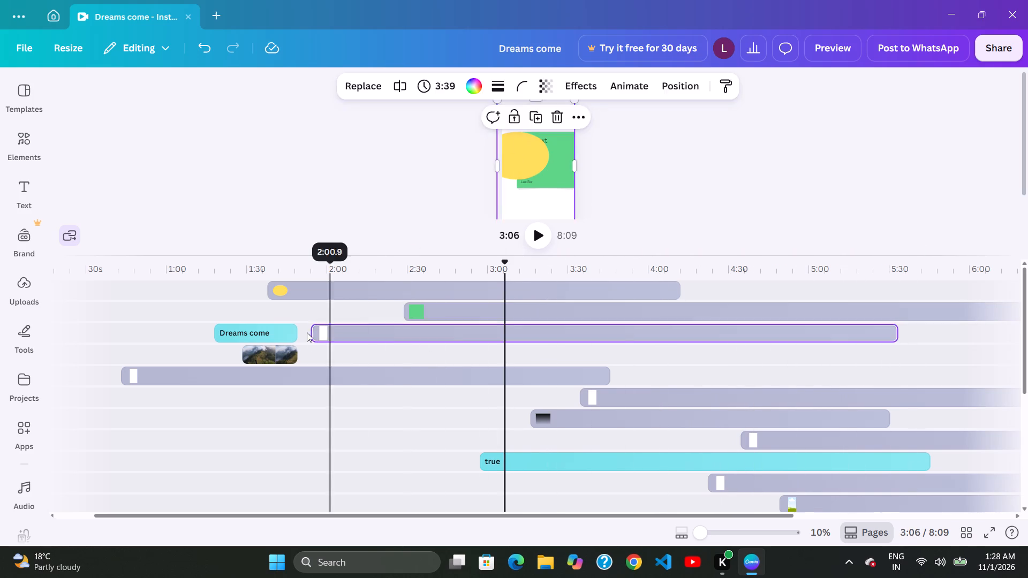
# Move the mountain video clip slightly later to start at about 1:30.
pyautogui.moveTo(307, 332); pyautogui.dragTo(301, 333)
pyautogui.click(248, 329)
pyautogui.click(185, 332)
pyautogui.moveTo(188, 337); pyautogui.dragTo(194, 341)
pyautogui.moveTo(263, 347); pyautogui.dragTo(269, 347)
pyautogui.click(293, 347)
pyautogui.click(387, 347)
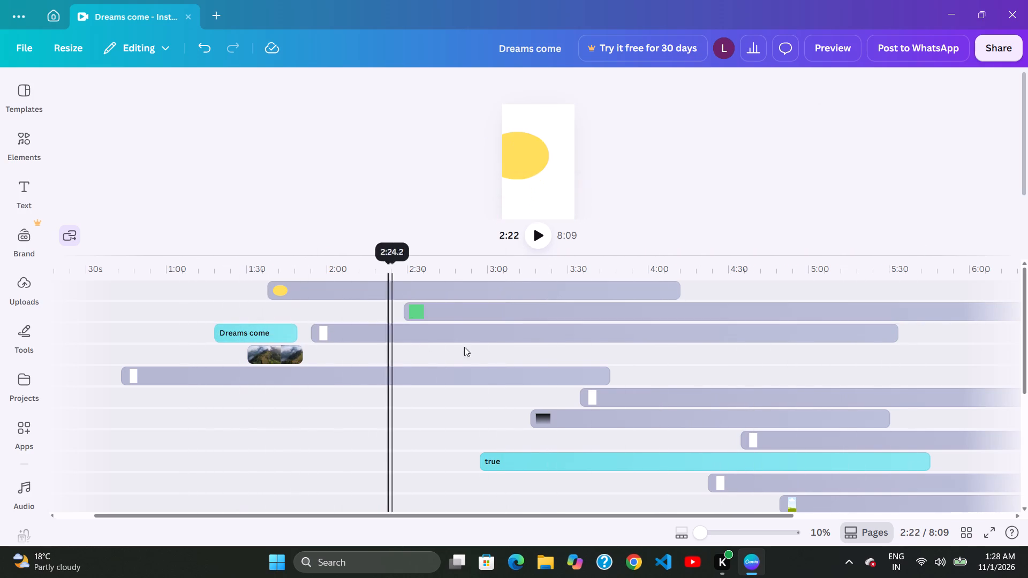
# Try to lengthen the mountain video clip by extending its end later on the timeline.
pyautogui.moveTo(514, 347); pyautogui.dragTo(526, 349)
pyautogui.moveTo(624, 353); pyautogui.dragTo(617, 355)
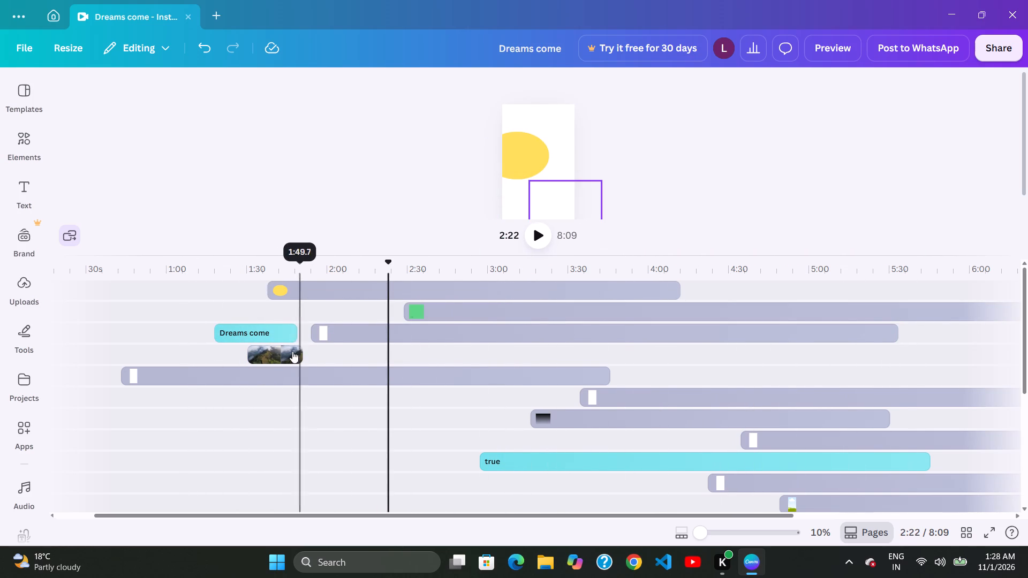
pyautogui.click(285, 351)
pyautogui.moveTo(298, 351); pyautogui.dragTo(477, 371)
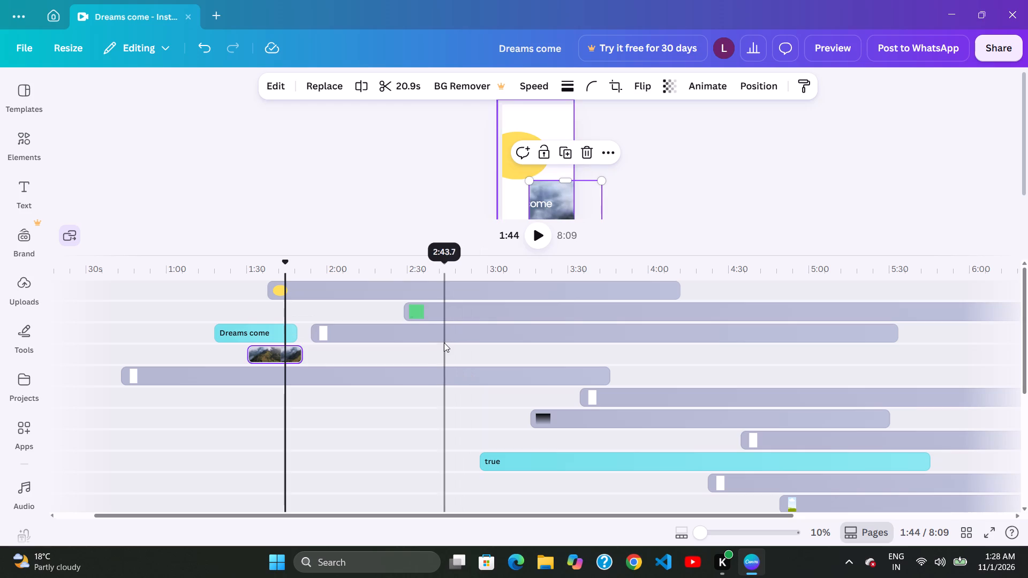
# Scrub the timeline between about 1:43 and 4:54 to examine the frames around the white and gradient clips.
pyautogui.click(354, 322)
pyautogui.click(471, 349)
pyautogui.click(282, 387)
pyautogui.click(463, 426)
pyautogui.click(574, 409)
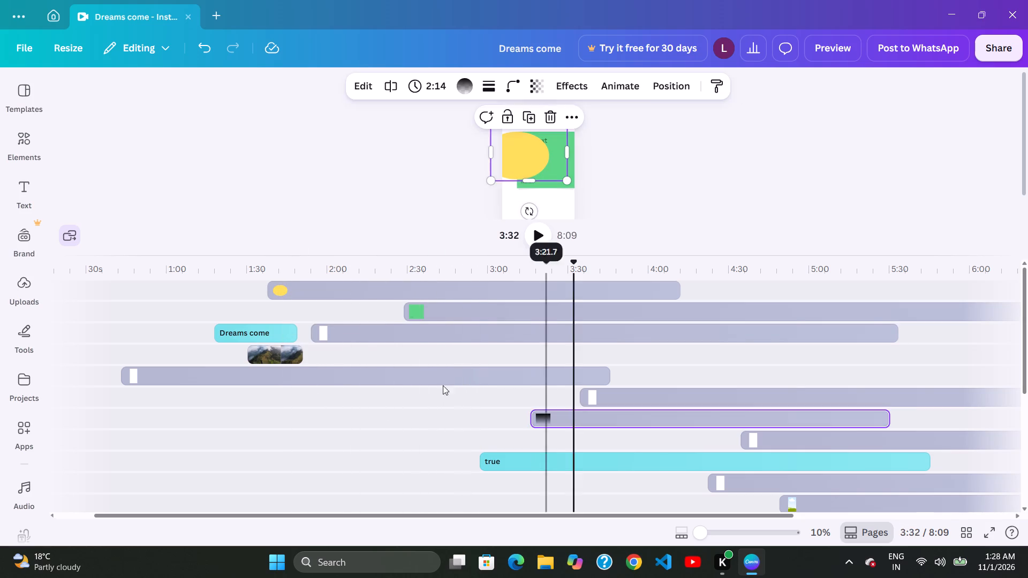
pyautogui.moveTo(395, 374); pyautogui.dragTo(398, 368)
pyautogui.click(449, 323)
pyautogui.click(337, 356)
pyautogui.click(456, 382)
pyautogui.click(561, 369)
pyautogui.click(646, 369)
pyautogui.click(793, 377)
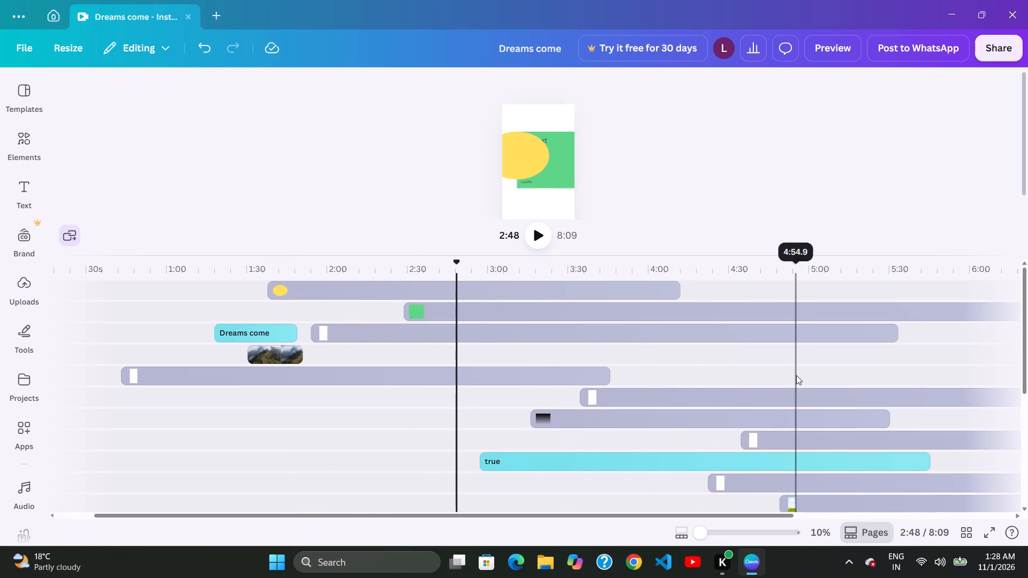
# Scrub the timeline between about 2:32 and 5:52 to examine the frames after the mountain video clip.
pyautogui.click(796, 375)
pyautogui.moveTo(750, 359); pyautogui.dragTo(827, 365)
pyautogui.click(949, 365)
pyautogui.moveTo(933, 366); pyautogui.dragTo(925, 367)
pyautogui.click(759, 363)
pyautogui.moveTo(710, 362); pyautogui.dragTo(701, 362)
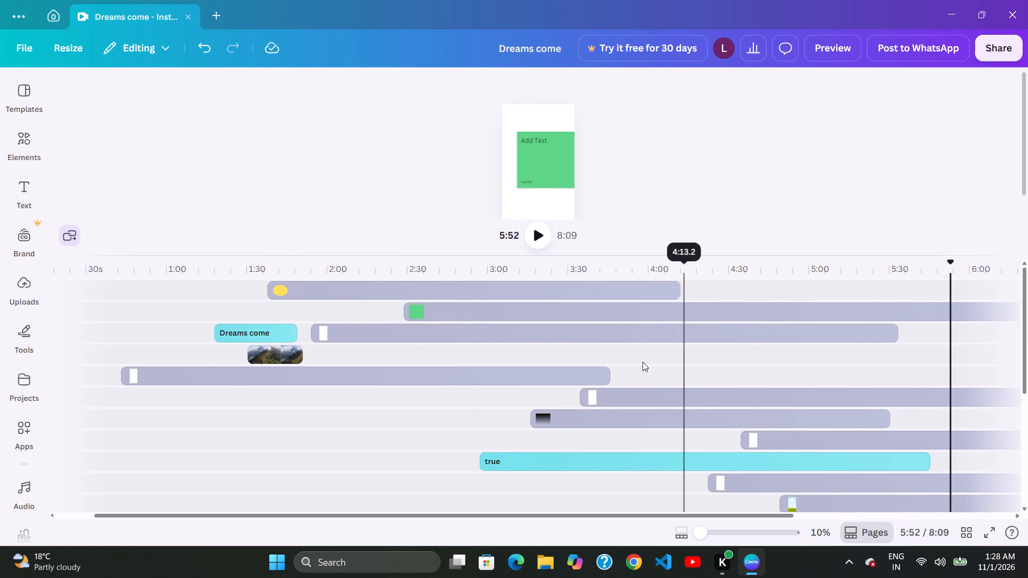
pyautogui.moveTo(625, 360); pyautogui.dragTo(621, 359)
pyautogui.moveTo(573, 359); pyautogui.dragTo(561, 359)
pyautogui.click(471, 359)
pyautogui.moveTo(428, 347); pyautogui.dragTo(414, 347)
# Scrub the timeline between about 1:05 and 5:24 to examine the frames around the Dreams come and mountain clips.
pyautogui.click(252, 340)
pyautogui.click(357, 347)
pyautogui.moveTo(435, 351); pyautogui.dragTo(442, 351)
pyautogui.moveTo(616, 351); pyautogui.dragTo(625, 354)
pyautogui.click(761, 357)
pyautogui.moveTo(867, 374); pyautogui.dragTo(873, 374)
pyautogui.moveTo(614, 353); pyautogui.dragTo(598, 353)
pyautogui.moveTo(301, 325); pyautogui.dragTo(297, 325)
pyautogui.moveTo(225, 320); pyautogui.dragTo(217, 323)
pyautogui.click(179, 325)
pyautogui.click(297, 323)
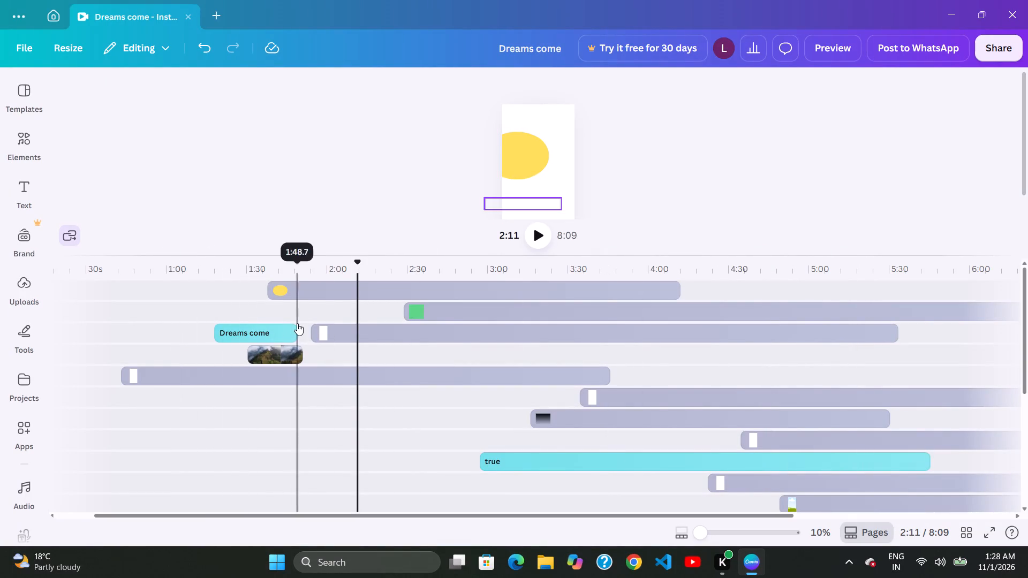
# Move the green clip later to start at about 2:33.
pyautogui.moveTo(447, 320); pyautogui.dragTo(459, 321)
# Move the 3:39-long white clip down onto the mountain video clip's track, starting at about 1:54.
pyautogui.click(569, 326)
pyautogui.click(641, 329)
pyautogui.click(697, 333)
pyautogui.click(750, 336)
pyautogui.click(803, 336)
pyautogui.click(818, 337)
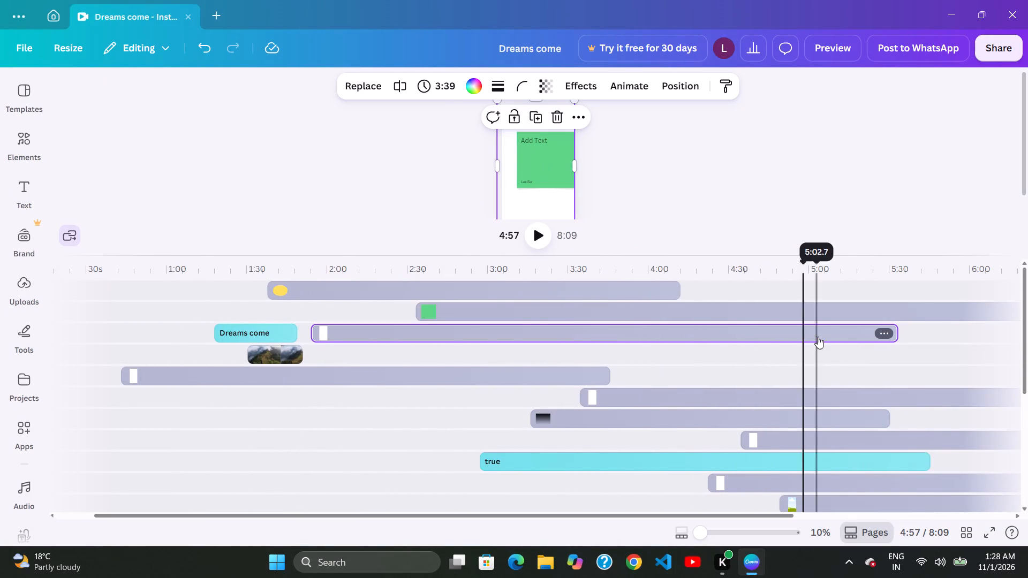
pyautogui.click(833, 335)
pyautogui.moveTo(842, 339); pyautogui.dragTo(843, 347)
pyautogui.click(843, 354)
pyautogui.click(835, 348)
# Move the green clip earlier to start at about 2:18 on the Dreams come track.
pyautogui.click(693, 316)
pyautogui.click(546, 312)
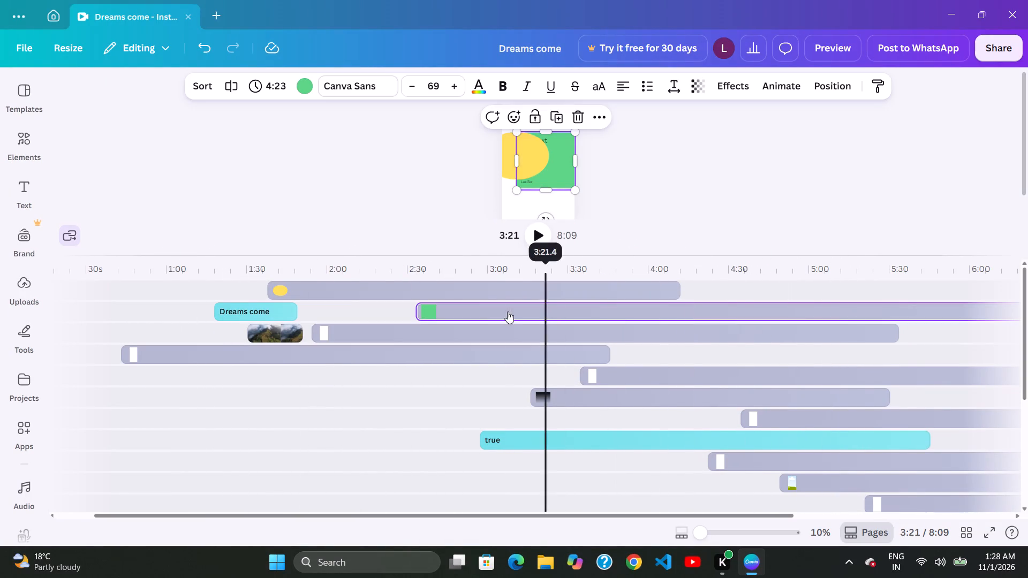
pyautogui.moveTo(501, 311); pyautogui.dragTo(460, 311)
# Move the yellow shape clip on the top track earlier to start at about 1:33.
pyautogui.click(405, 301)
pyautogui.moveTo(320, 298); pyautogui.dragTo(314, 298)
pyautogui.moveTo(251, 296); pyautogui.dragTo(246, 297)
pyautogui.moveTo(222, 297); pyautogui.dragTo(244, 303)
# Scrub the timeline between about 1:55 and 5:30 to examine the frames around the 3:39-long white clip.
pyautogui.click(314, 314)
pyautogui.moveTo(371, 323); pyautogui.dragTo(457, 323)
pyautogui.click(502, 329)
pyautogui.click(621, 336)
pyautogui.click(671, 338)
pyautogui.click(718, 340)
pyautogui.click(738, 345)
pyautogui.moveTo(743, 343); pyautogui.dragTo(751, 343)
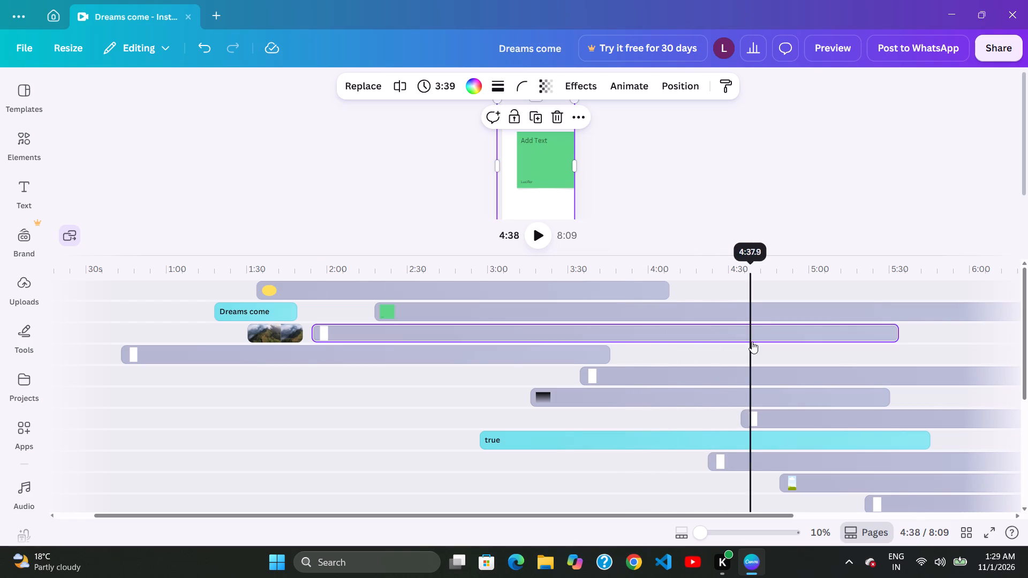
pyautogui.click(752, 341)
pyautogui.click(890, 416)
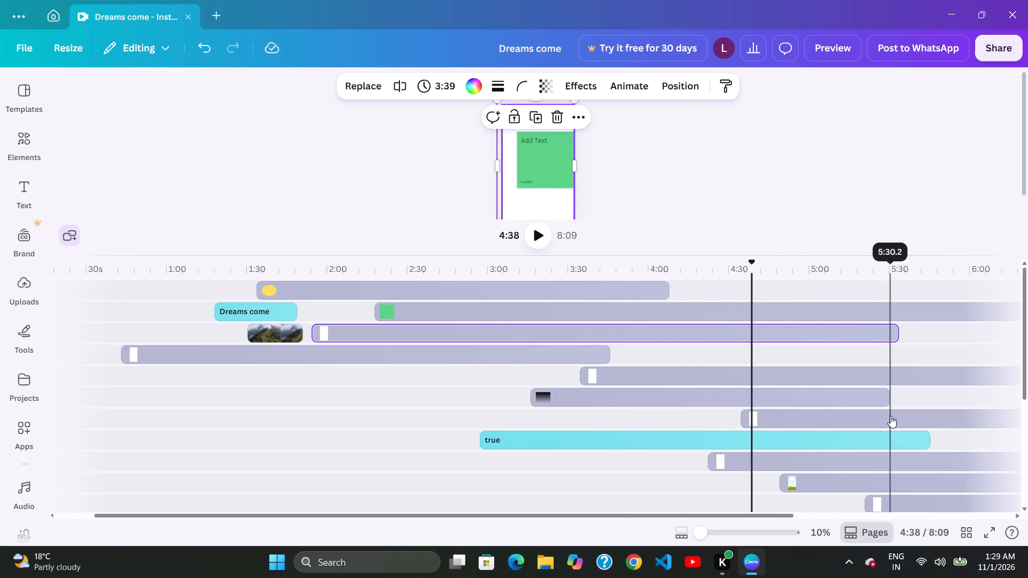
# Shift the start of the white clip above the gradient clip earlier to about 3:31.
pyautogui.click(791, 398)
pyautogui.moveTo(765, 393); pyautogui.dragTo(759, 393)
pyautogui.click(647, 380)
pyautogui.moveTo(579, 375); pyautogui.dragTo(571, 375)
pyautogui.click(519, 375)
pyautogui.click(422, 376)
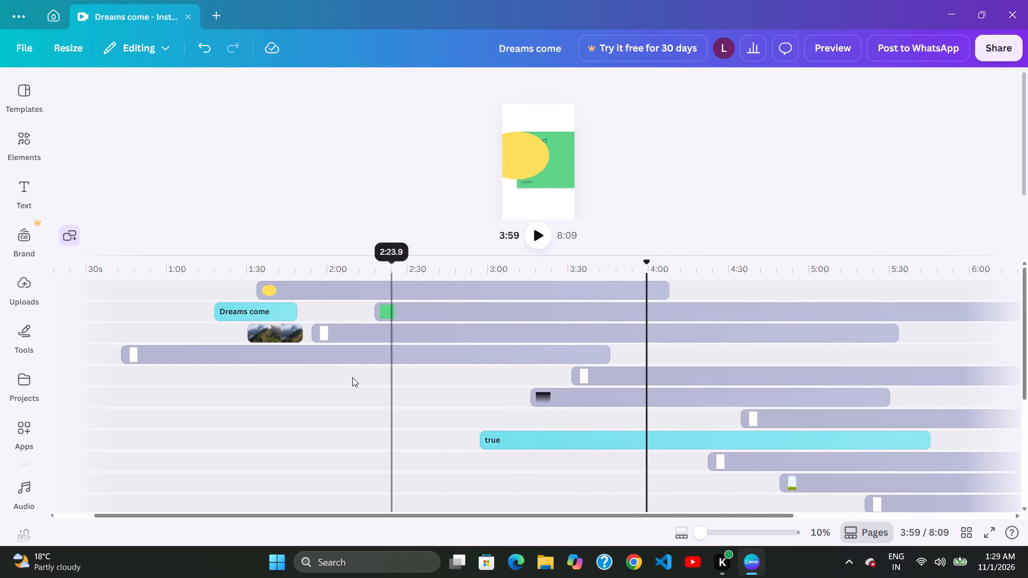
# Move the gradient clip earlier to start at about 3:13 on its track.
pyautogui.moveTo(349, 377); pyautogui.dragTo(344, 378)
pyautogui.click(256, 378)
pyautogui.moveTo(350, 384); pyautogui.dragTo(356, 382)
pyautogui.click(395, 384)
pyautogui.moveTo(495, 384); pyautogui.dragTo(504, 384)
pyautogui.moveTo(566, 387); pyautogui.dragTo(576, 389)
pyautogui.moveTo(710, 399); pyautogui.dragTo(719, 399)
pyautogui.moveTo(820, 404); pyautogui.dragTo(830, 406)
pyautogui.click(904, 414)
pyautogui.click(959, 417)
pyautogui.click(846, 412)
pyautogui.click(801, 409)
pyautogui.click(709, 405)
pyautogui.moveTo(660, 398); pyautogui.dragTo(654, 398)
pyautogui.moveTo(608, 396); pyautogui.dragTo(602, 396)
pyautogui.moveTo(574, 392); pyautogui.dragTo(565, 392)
# Scrub the timeline between about 1:35 and 5:43 to examine the frames before and during the gradient clip.
pyautogui.click(496, 392)
pyautogui.click(453, 389)
pyautogui.moveTo(432, 390); pyautogui.dragTo(414, 390)
pyautogui.click(322, 390)
pyautogui.click(263, 377)
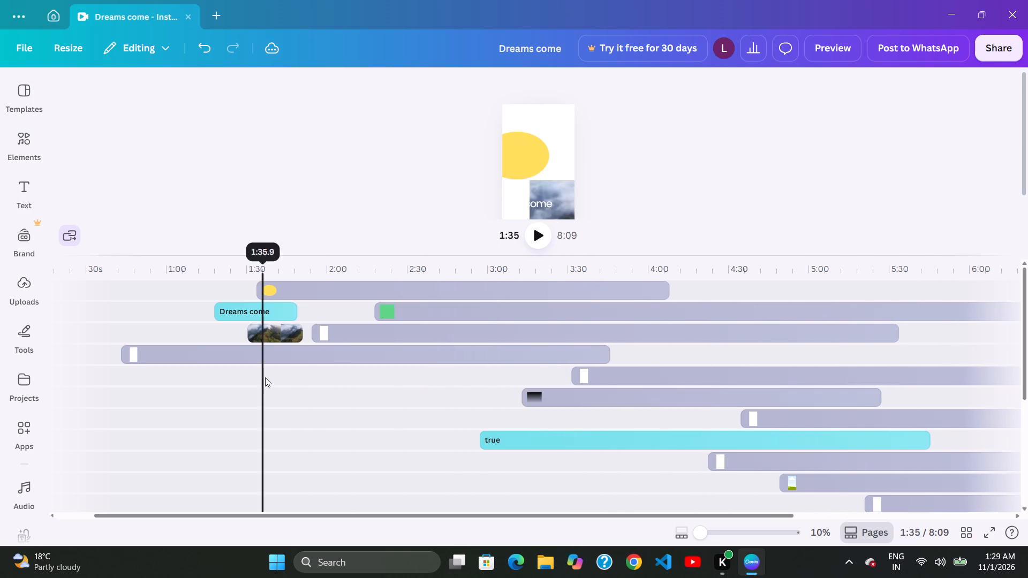
pyautogui.moveTo(375, 382); pyautogui.dragTo(380, 381)
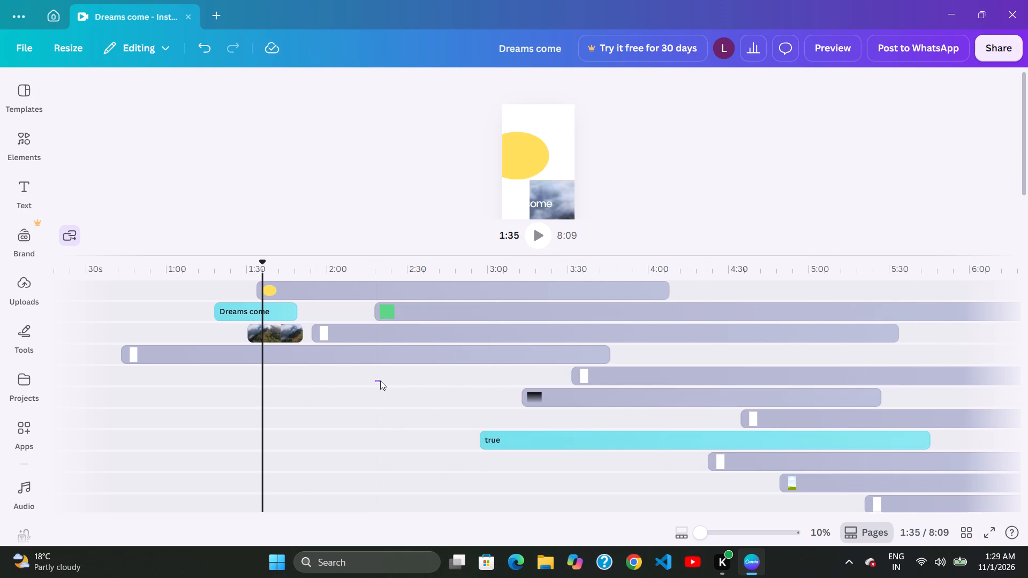
pyautogui.moveTo(380, 381); pyautogui.dragTo(346, 382)
pyautogui.click(425, 397)
pyautogui.click(493, 397)
pyautogui.click(517, 402)
pyautogui.click(564, 410)
pyautogui.click(624, 413)
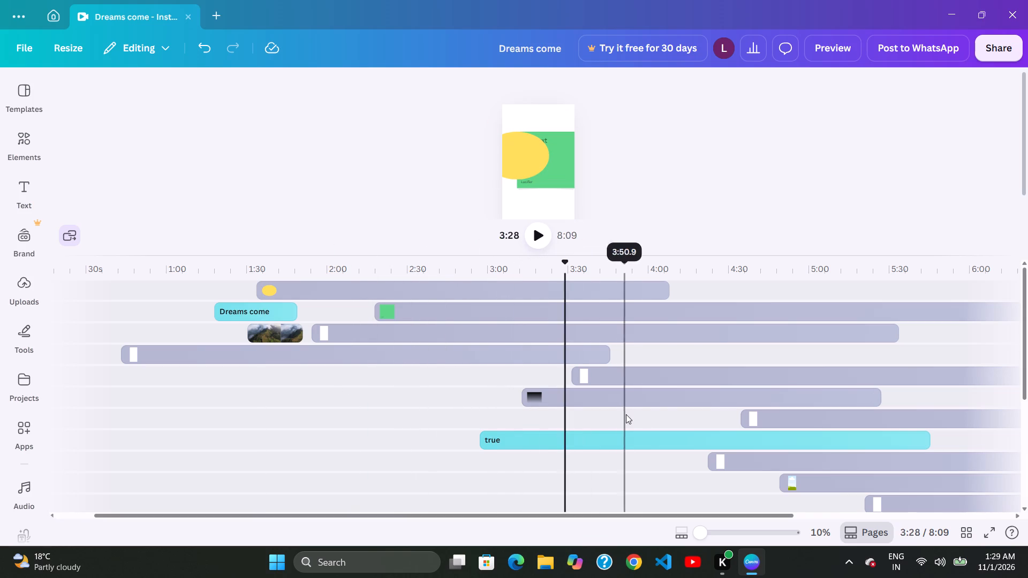
pyautogui.click(685, 416)
pyautogui.click(757, 419)
pyautogui.click(817, 420)
pyautogui.click(870, 419)
pyautogui.click(925, 419)
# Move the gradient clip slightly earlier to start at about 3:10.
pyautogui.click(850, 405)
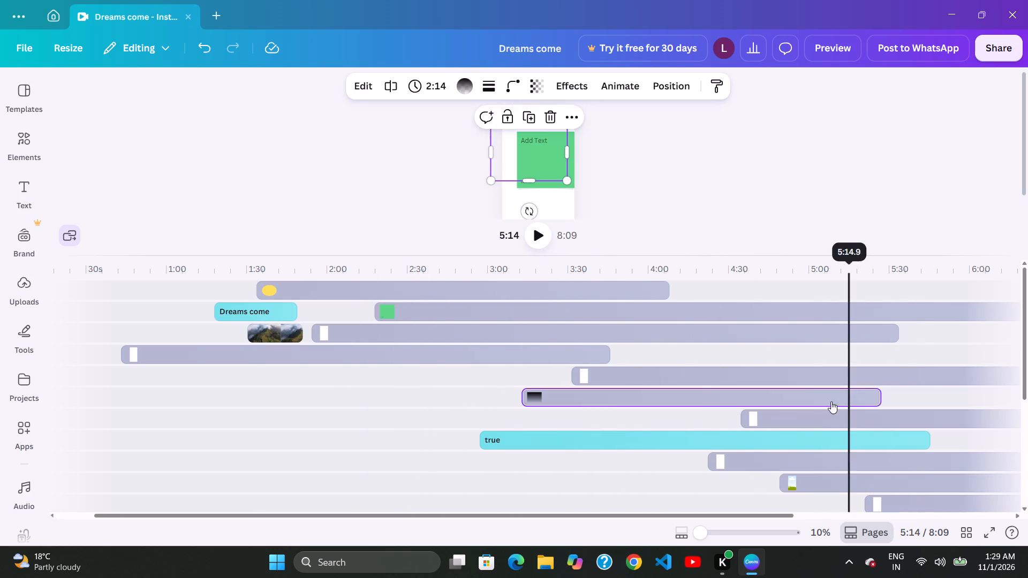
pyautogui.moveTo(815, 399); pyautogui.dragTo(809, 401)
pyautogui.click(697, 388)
# Move the white clip above the gradient clip later to start at about 3:33.
pyautogui.click(617, 369)
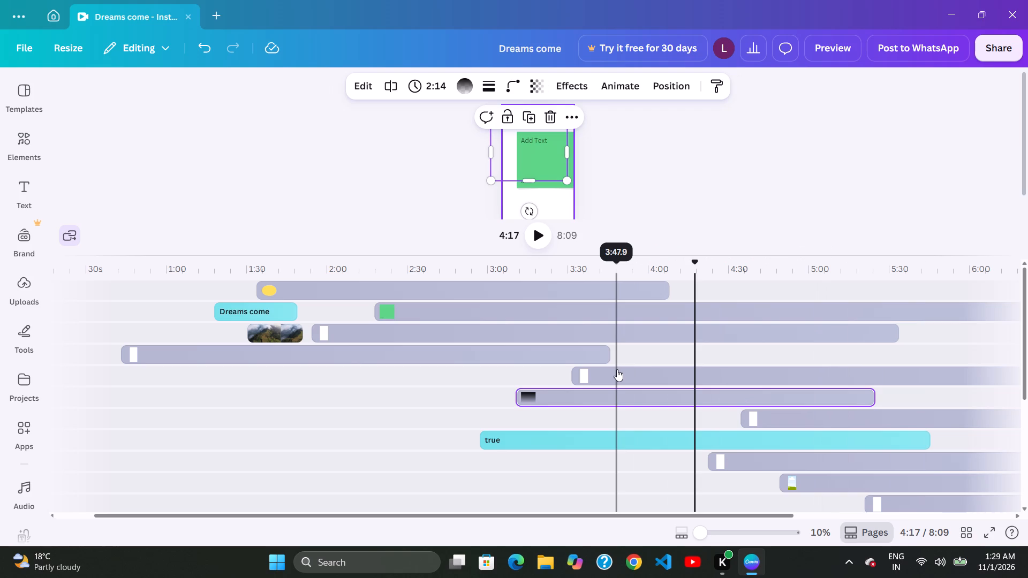
pyautogui.click(511, 367)
pyautogui.click(463, 367)
pyautogui.click(525, 370)
pyautogui.click(636, 377)
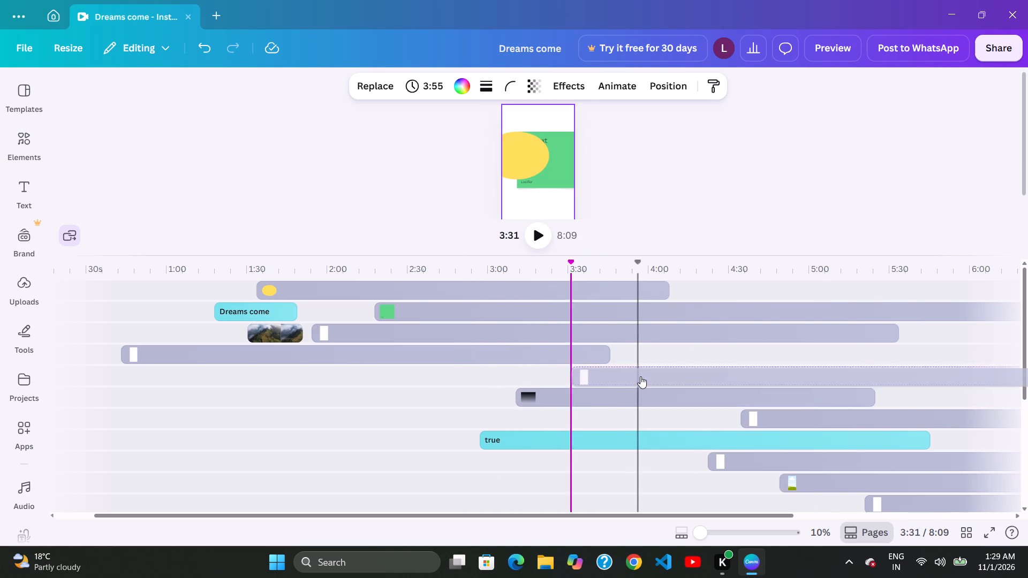
pyautogui.click(747, 391)
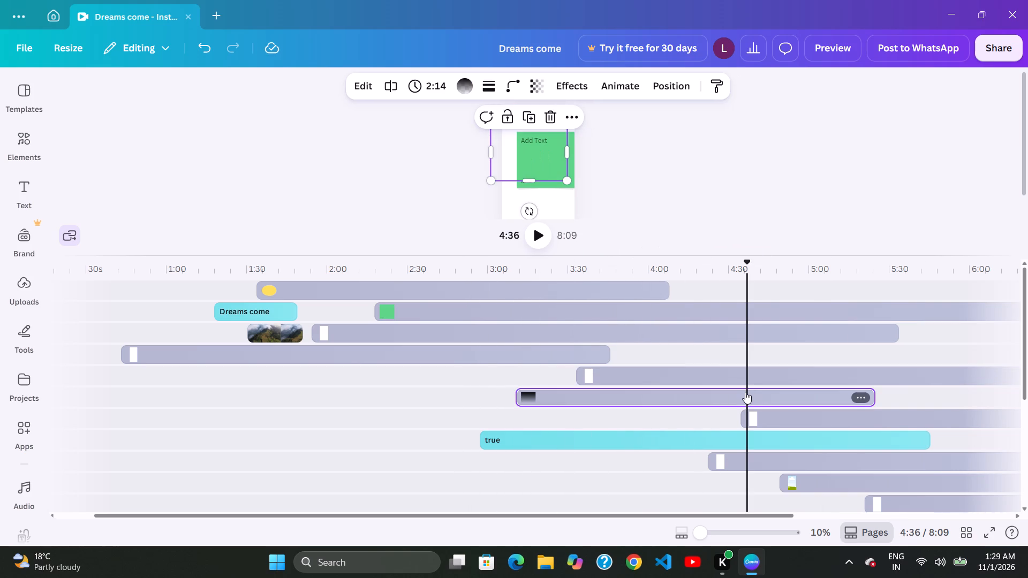
# Scrub the timeline between about 1:34 and 5:56 to examine the frames along the upper tracks.
pyautogui.scroll(1, 745, 392)
pyautogui.click(440, 352)
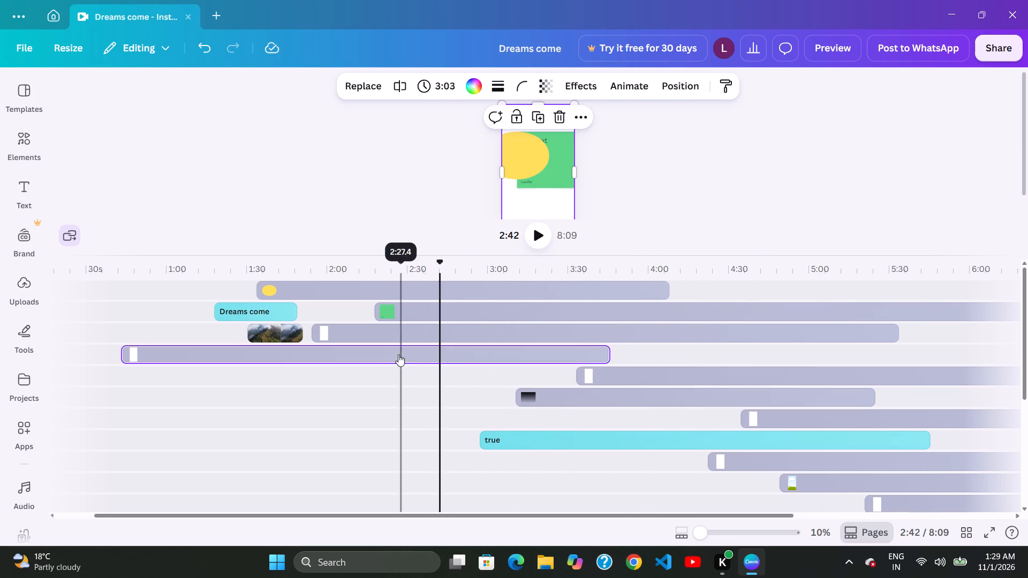
pyautogui.click(398, 354)
pyautogui.click(319, 355)
pyautogui.click(258, 355)
pyautogui.click(291, 363)
pyautogui.click(312, 366)
pyautogui.click(364, 366)
pyautogui.click(397, 368)
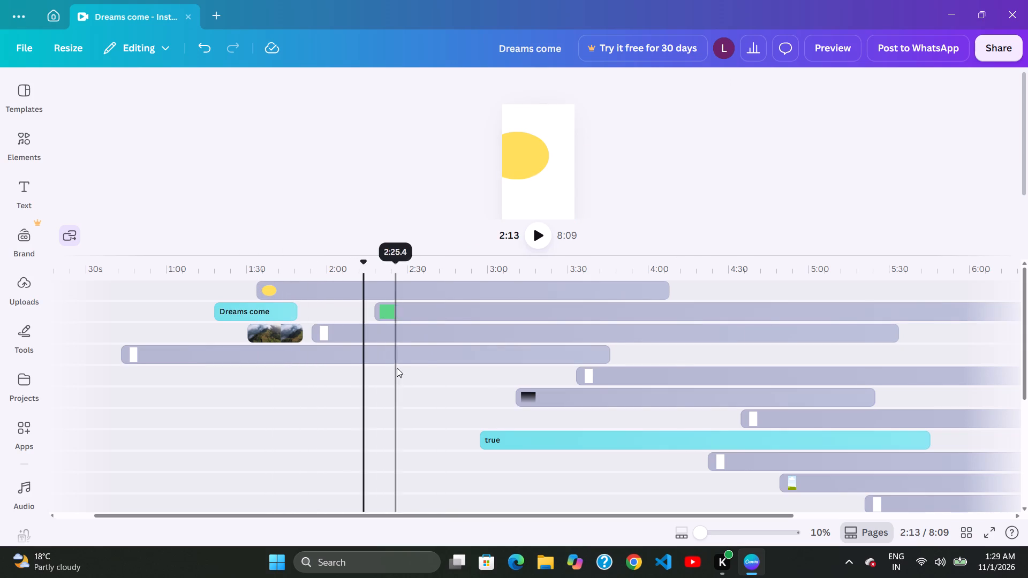
pyautogui.click(443, 372)
pyautogui.click(491, 372)
pyautogui.click(533, 376)
pyautogui.click(562, 378)
pyautogui.click(597, 378)
pyautogui.click(650, 379)
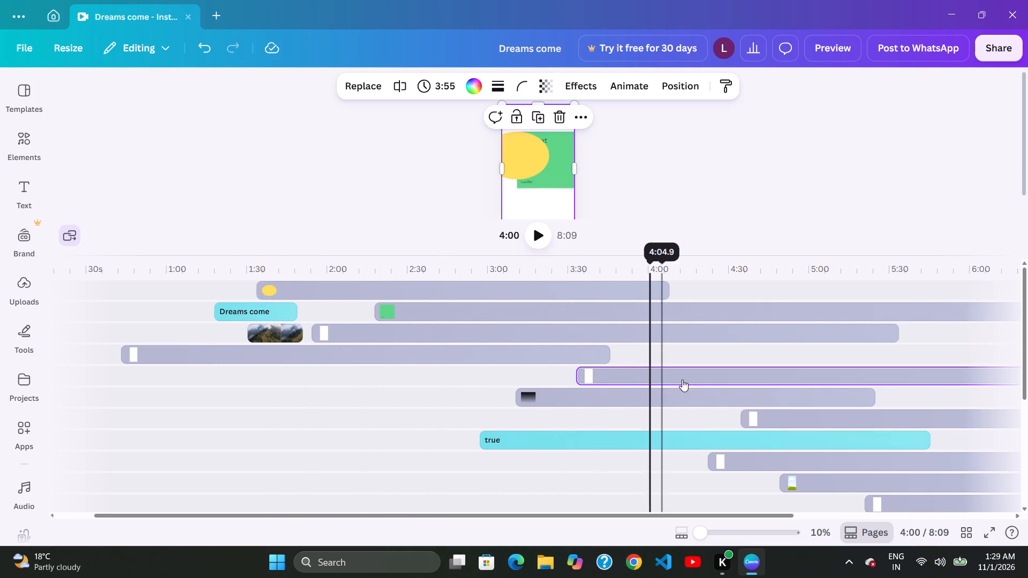
pyautogui.click(697, 379)
pyautogui.click(730, 381)
pyautogui.click(770, 382)
pyautogui.click(825, 382)
pyautogui.click(880, 384)
pyautogui.click(927, 384)
pyautogui.click(961, 385)
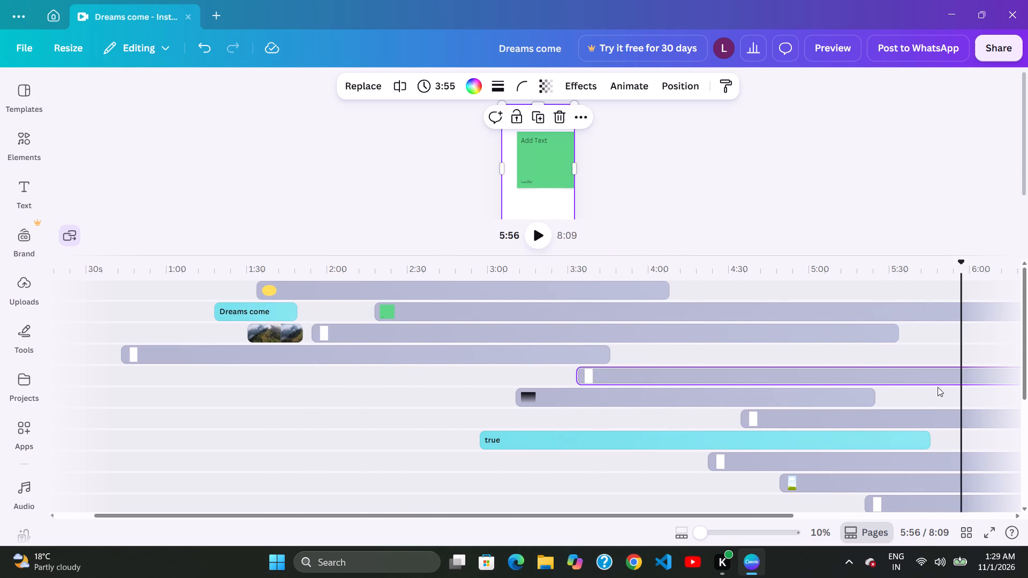
# Trim the end of the gradient clip to give it a duration of 2:13.
pyautogui.click(908, 387)
pyautogui.click(875, 388)
pyautogui.click(836, 396)
pyautogui.click(810, 397)
pyautogui.click(770, 397)
pyautogui.click(720, 400)
pyautogui.click(678, 400)
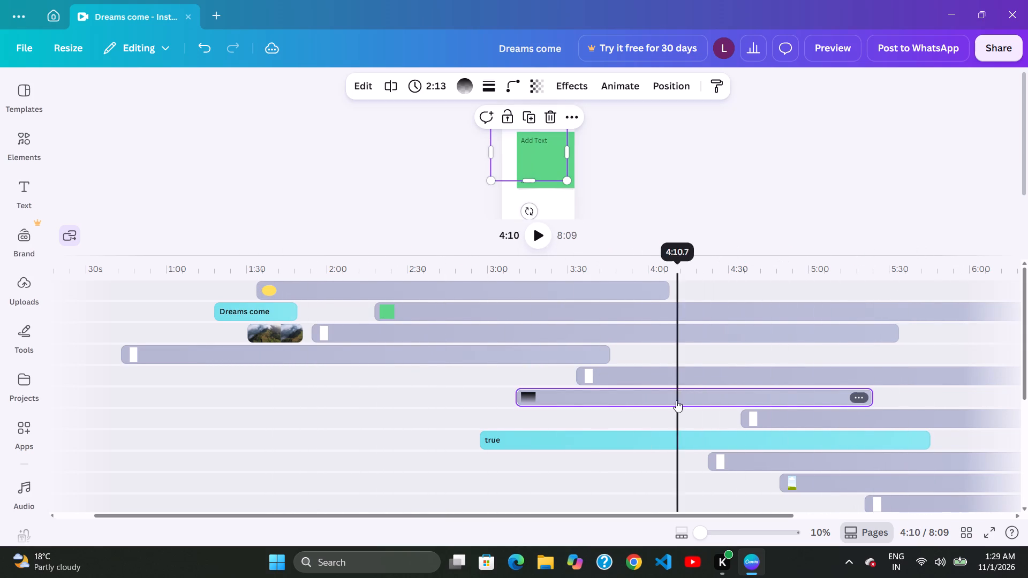
# Scrub the timeline between about 1:18 and 6:02 to examine the frames around the gradient clip and its neighbouring white clips.
pyautogui.click(633, 399)
pyautogui.click(599, 399)
pyautogui.click(564, 400)
pyautogui.click(527, 404)
pyautogui.click(440, 410)
pyautogui.click(383, 412)
pyautogui.click(299, 413)
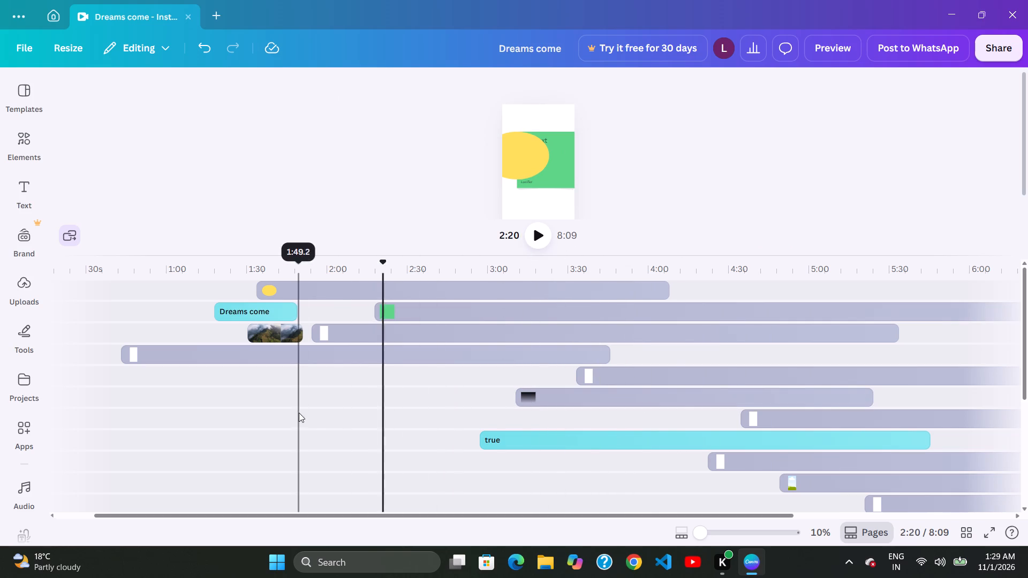
pyautogui.click(248, 414)
pyautogui.click(216, 418)
pyautogui.click(284, 419)
pyautogui.moveTo(352, 421); pyautogui.dragTo(360, 422)
pyautogui.click(463, 418)
pyautogui.click(531, 378)
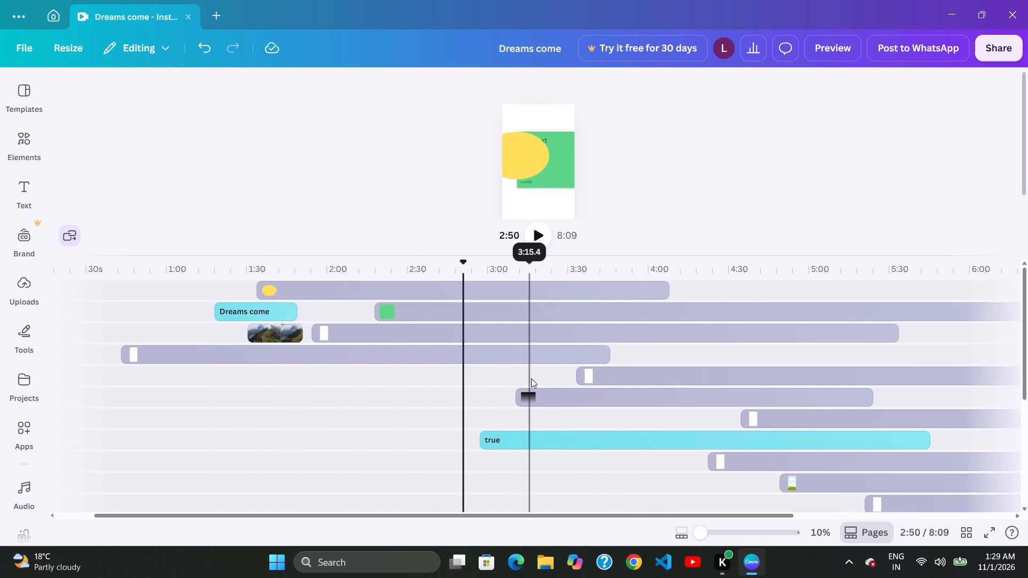
pyautogui.click(447, 399)
pyautogui.click(432, 366)
pyautogui.click(629, 365)
pyautogui.click(685, 401)
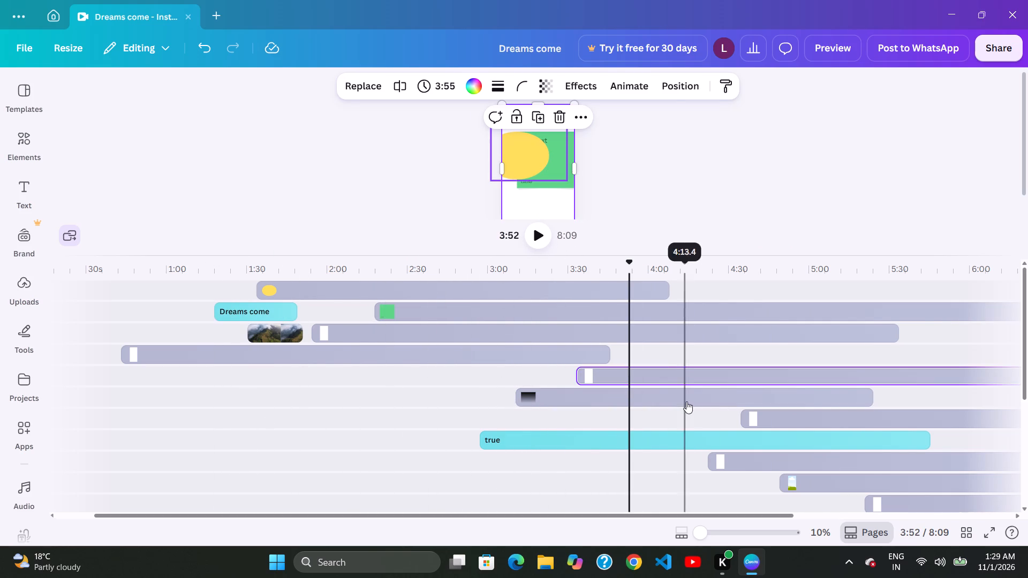
pyautogui.click(783, 404)
pyautogui.click(873, 406)
pyautogui.click(823, 407)
pyautogui.click(741, 410)
pyautogui.click(645, 410)
pyautogui.click(560, 413)
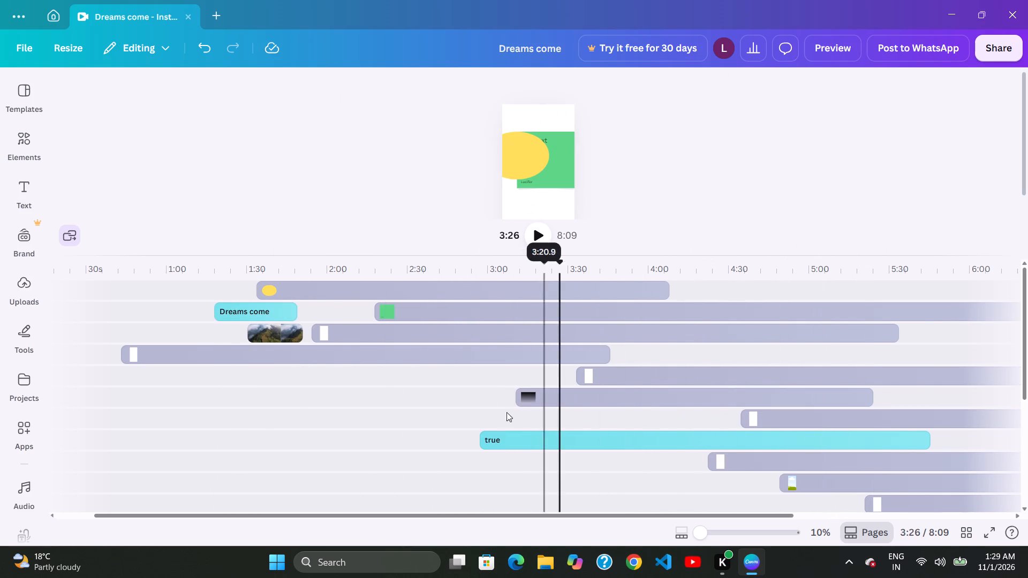
pyautogui.click(495, 410)
pyautogui.click(411, 402)
pyautogui.click(667, 402)
pyautogui.click(842, 402)
pyautogui.click(978, 404)
# Examine the clips on the lowest tracks by scrubbing between about 1:04 and 6:04.
pyautogui.doubleClick(1027, 404)
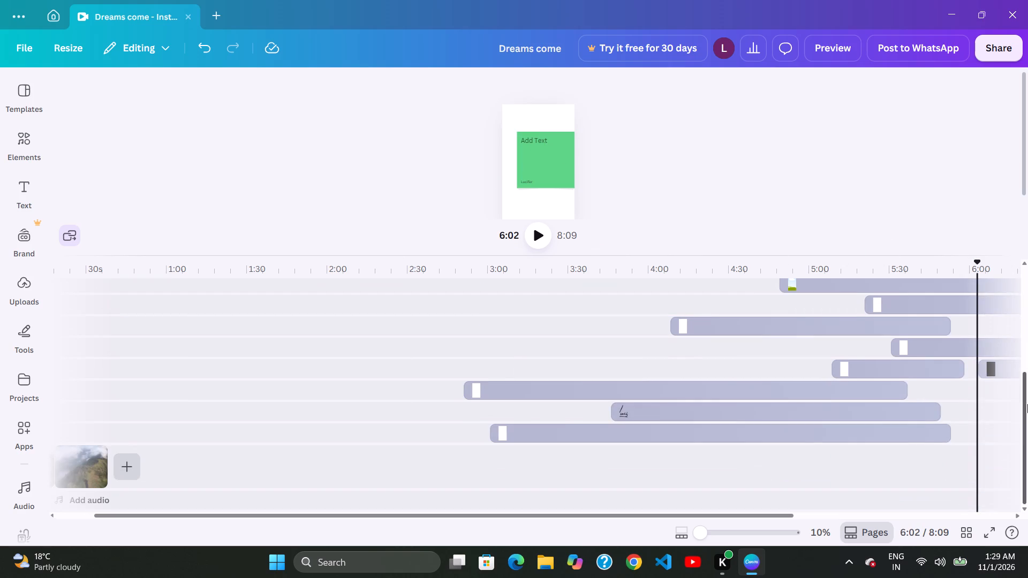
pyautogui.click(984, 409)
pyautogui.click(885, 409)
pyautogui.click(838, 409)
pyautogui.click(734, 409)
pyautogui.click(638, 410)
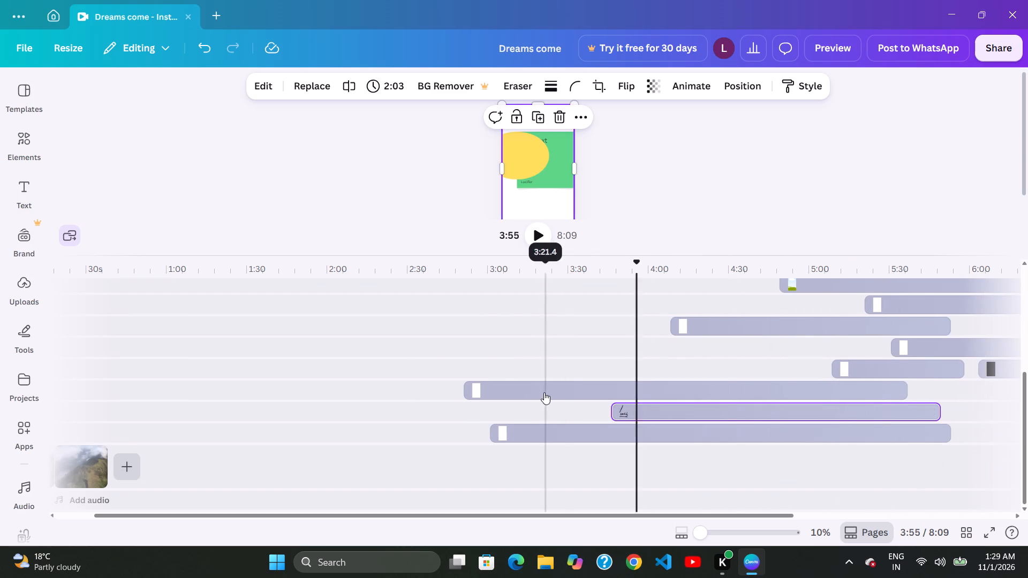
pyautogui.click(543, 392)
pyautogui.click(410, 386)
pyautogui.click(259, 385)
pyautogui.click(177, 389)
pyautogui.click(265, 401)
pyautogui.click(358, 402)
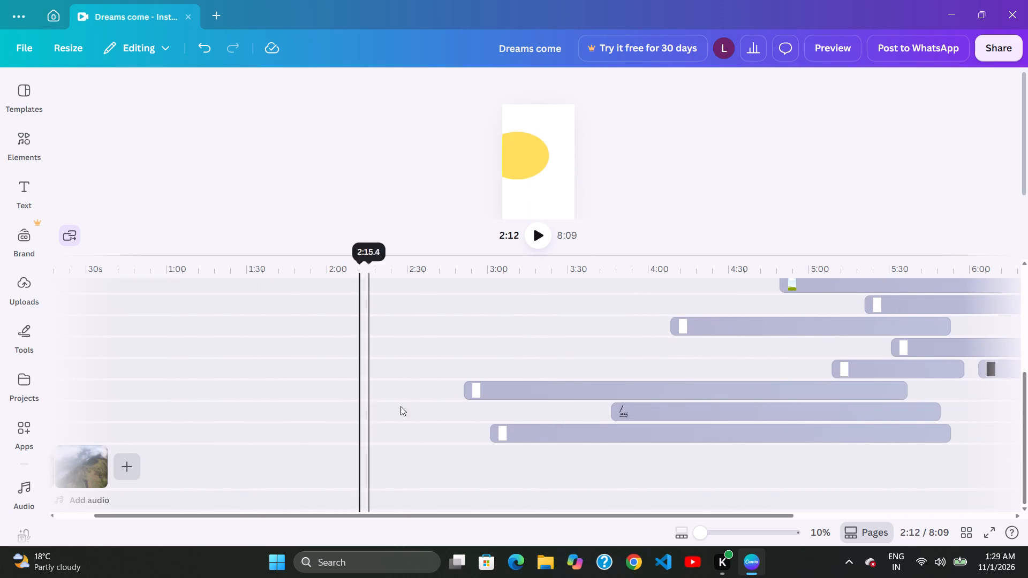
pyautogui.click(450, 406)
pyautogui.click(516, 405)
# Return to the top tracks and scrub between about 1:33 and 4:25 to examine the frames.
pyautogui.scroll(3, 765, 395)
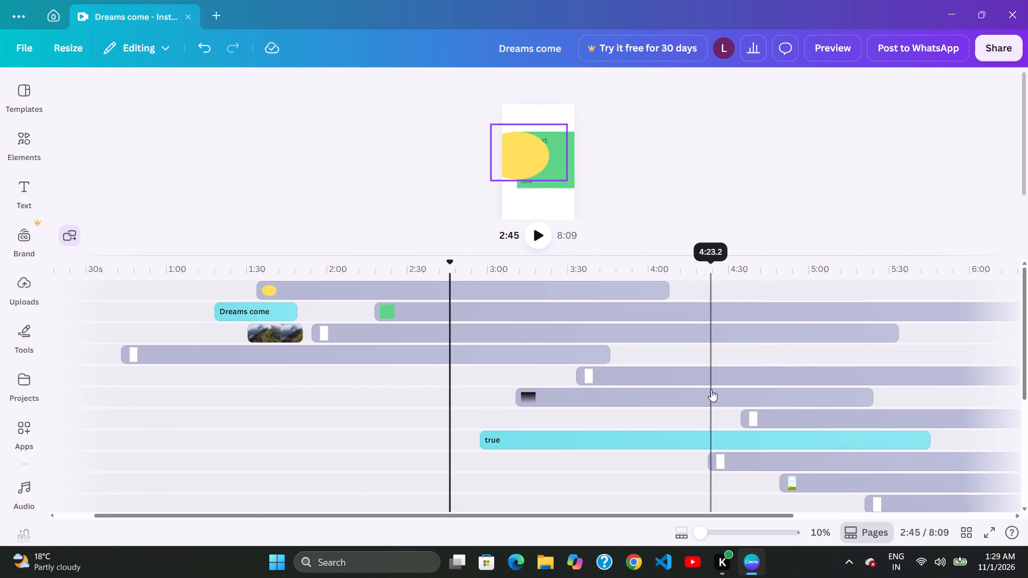
pyautogui.scroll(1, 711, 390)
pyautogui.click(663, 389)
pyautogui.click(597, 386)
pyautogui.click(510, 386)
pyautogui.click(432, 386)
pyautogui.click(357, 386)
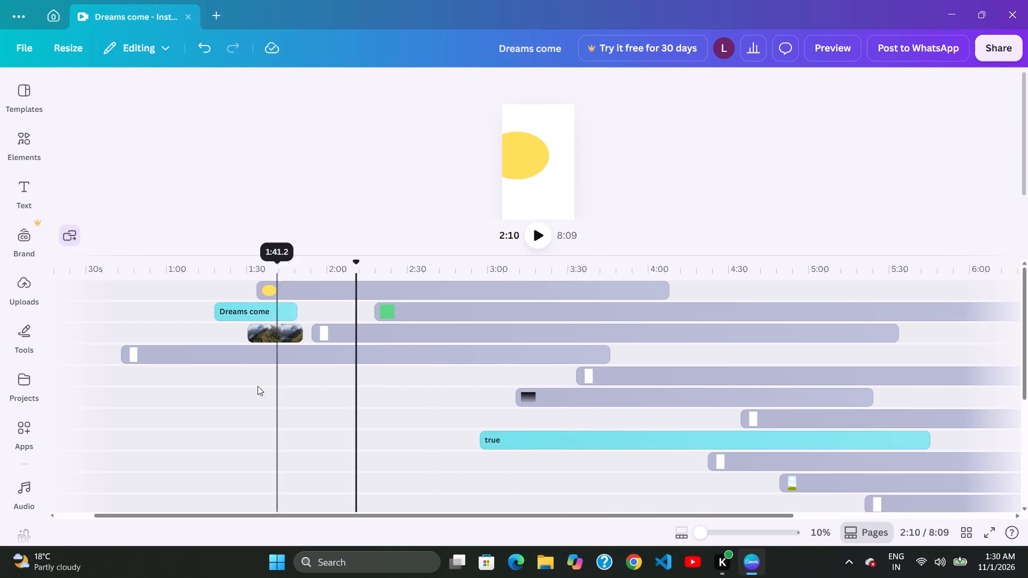
pyautogui.click(257, 386)
pyautogui.click(373, 386)
pyautogui.click(424, 387)
pyautogui.click(485, 389)
pyautogui.click(563, 389)
pyautogui.click(601, 388)
pyautogui.click(666, 388)
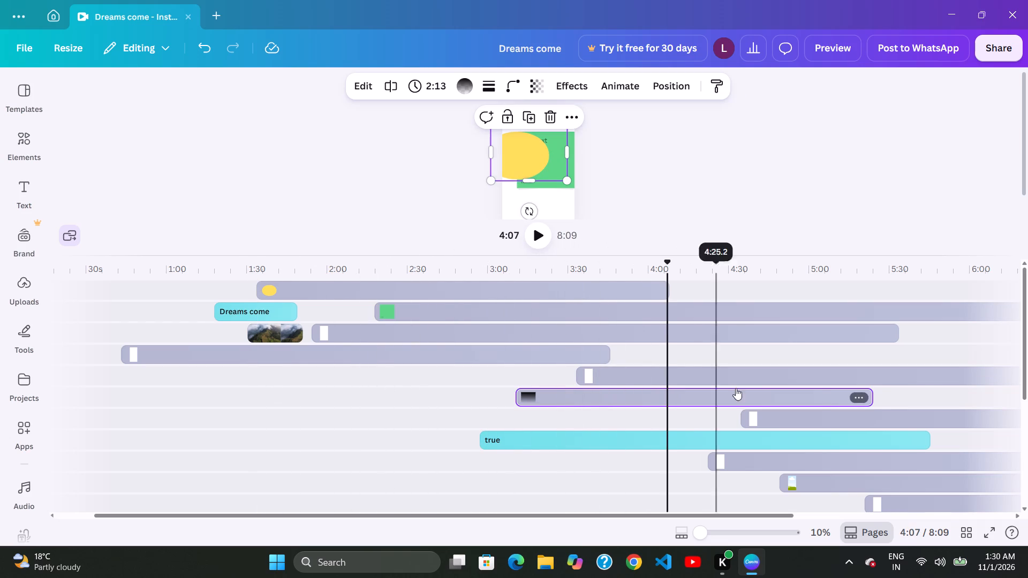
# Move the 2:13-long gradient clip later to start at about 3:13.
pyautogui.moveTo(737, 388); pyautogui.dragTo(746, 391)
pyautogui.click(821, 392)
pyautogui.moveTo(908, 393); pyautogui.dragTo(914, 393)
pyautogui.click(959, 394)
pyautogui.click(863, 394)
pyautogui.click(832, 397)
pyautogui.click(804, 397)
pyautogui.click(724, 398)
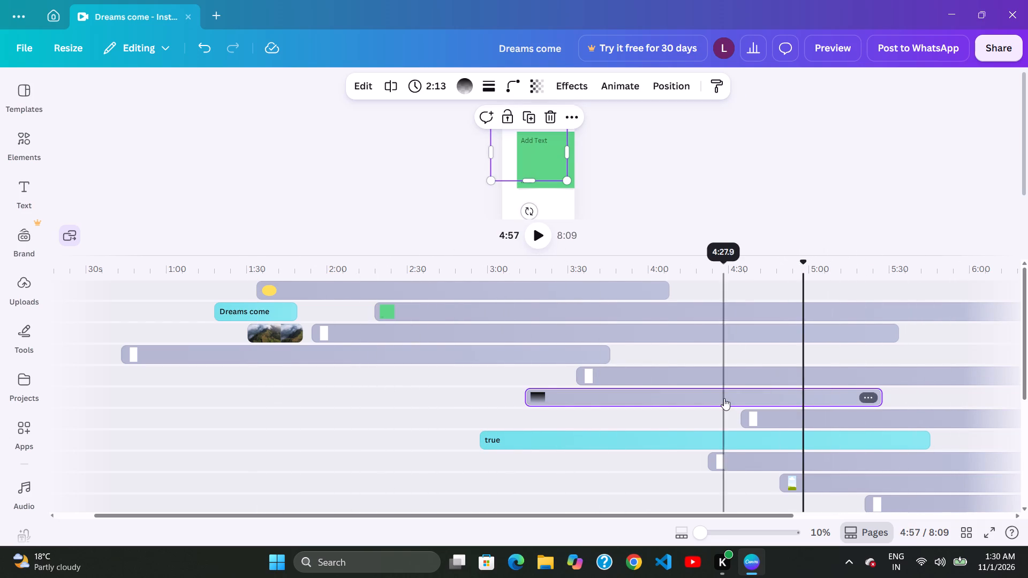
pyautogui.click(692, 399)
# Scrub the timeline between about 1:17 and 3:37 to examine the frames leading into the gradient clip.
pyautogui.click(587, 405)
pyautogui.click(539, 406)
pyautogui.click(475, 407)
pyautogui.click(419, 409)
pyautogui.click(345, 411)
pyautogui.click(276, 413)
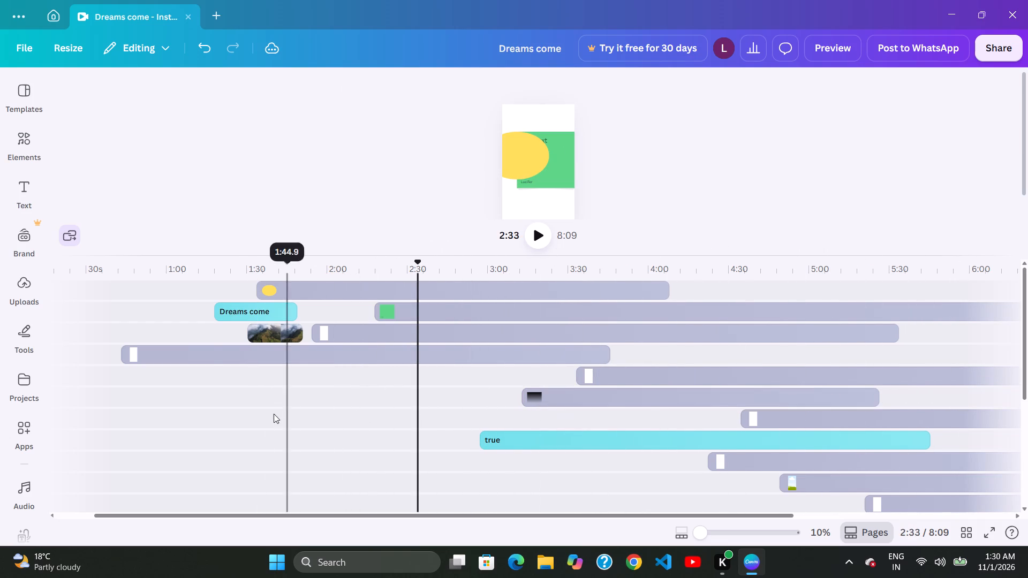
pyautogui.click(213, 415)
pyautogui.moveTo(298, 415); pyautogui.dragTo(304, 416)
pyautogui.click(404, 413)
pyautogui.moveTo(465, 412); pyautogui.dragTo(472, 412)
# Move the gradient clip later to start at about 3:17.
pyautogui.moveTo(572, 407); pyautogui.dragTo(578, 407)
pyautogui.click(648, 396)
pyautogui.moveTo(714, 394); pyautogui.dragTo(719, 394)
pyautogui.click(794, 394)
pyautogui.click(876, 394)
pyautogui.click(936, 390)
pyautogui.click(842, 390)
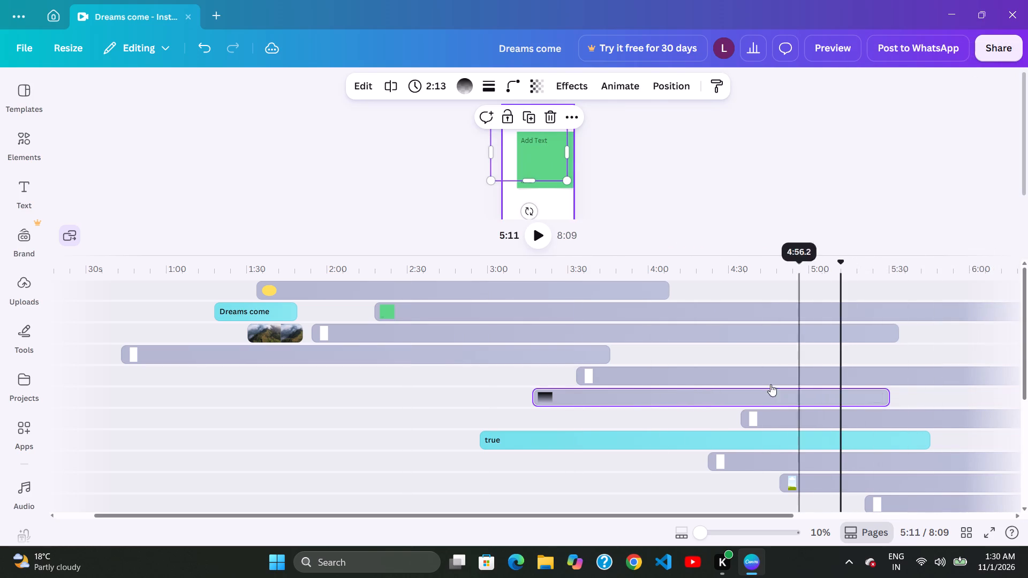
pyautogui.click(757, 384)
pyautogui.click(679, 386)
pyautogui.click(615, 386)
pyautogui.click(563, 387)
# Extend the end of the fourth-track clip to about 4:42, giving it a duration of 3:59.
pyautogui.moveTo(603, 356); pyautogui.dragTo(666, 359)
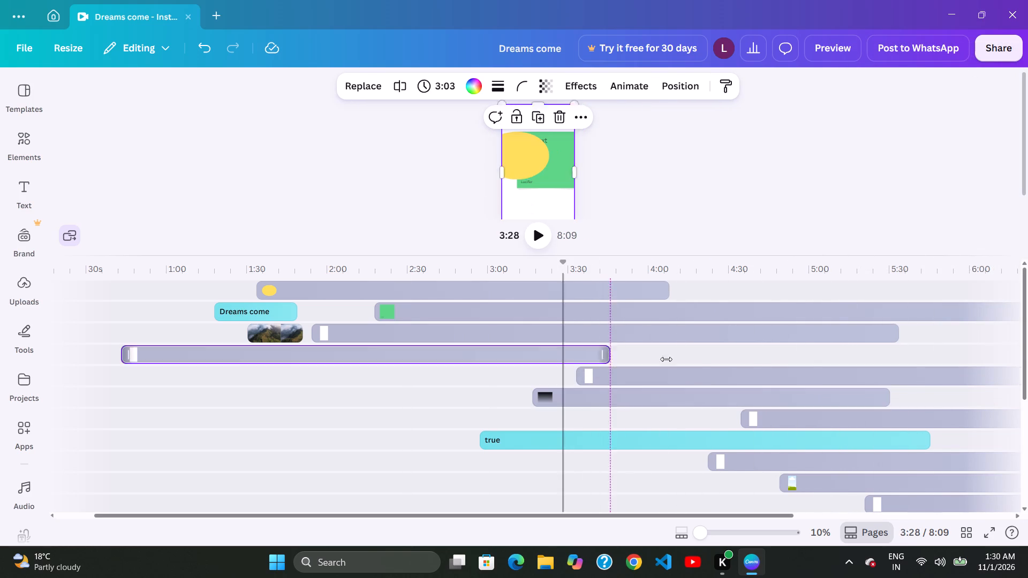
pyautogui.moveTo(666, 359); pyautogui.dragTo(754, 359)
pyautogui.click(586, 356)
pyautogui.click(447, 358)
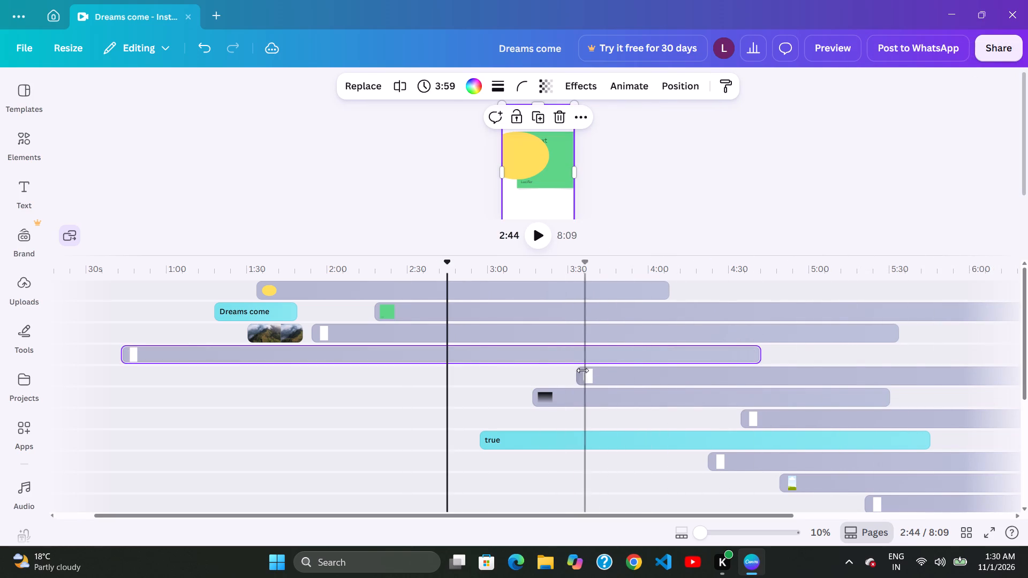
# Extend the fifth-track clip's start back to about 2:48 and the gradient clip's start back to about 2:08.
pyautogui.moveTo(581, 370); pyautogui.dragTo(462, 389)
pyautogui.moveTo(539, 397); pyautogui.dragTo(355, 411)
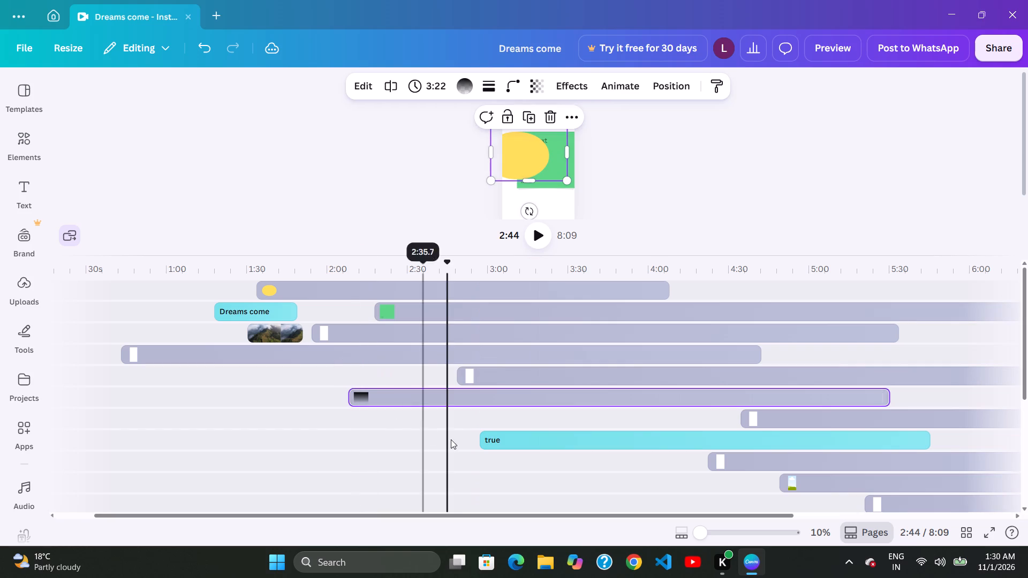
# Extend the "true" text clip's start back to about 2:08 and the seventh-track clip's start back to about 2:40.
pyautogui.moveTo(486, 440); pyautogui.dragTo(355, 442)
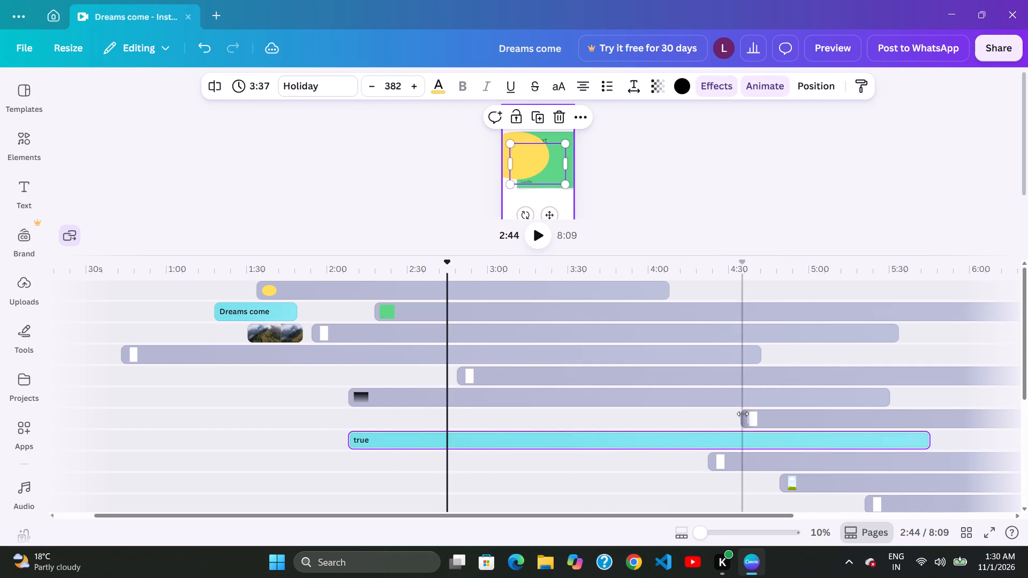
pyautogui.moveTo(743, 414); pyautogui.dragTo(436, 426)
# Scrub the timeline between about 2:25 and 4:52 to examine the frames under the extended clips.
pyautogui.click(476, 392)
pyautogui.click(625, 379)
pyautogui.click(719, 362)
pyautogui.moveTo(785, 366); pyautogui.dragTo(790, 366)
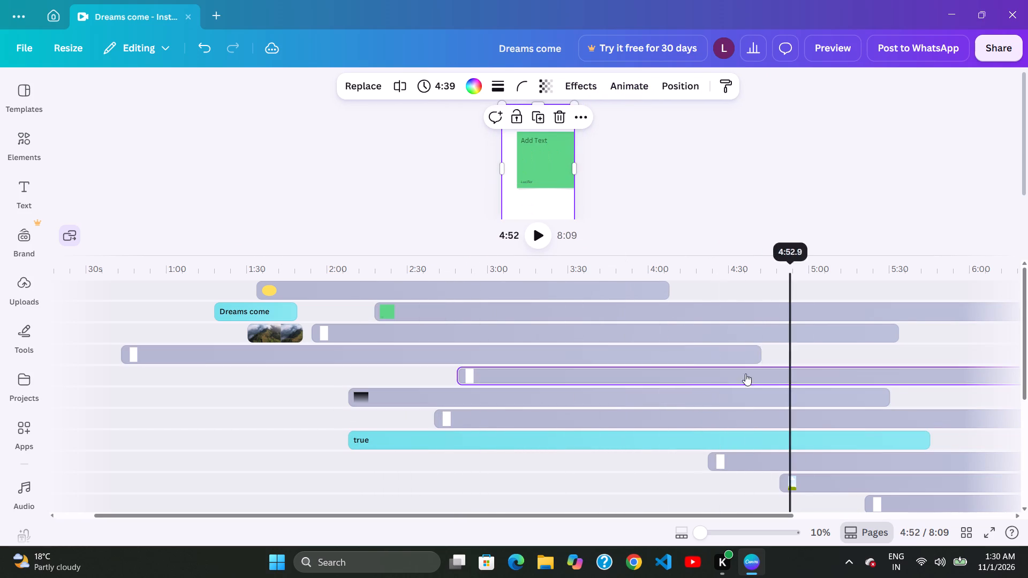
pyautogui.click(702, 375)
pyautogui.click(562, 376)
pyautogui.click(442, 378)
pyautogui.click(591, 369)
pyautogui.click(656, 356)
pyautogui.click(556, 357)
pyautogui.click(462, 363)
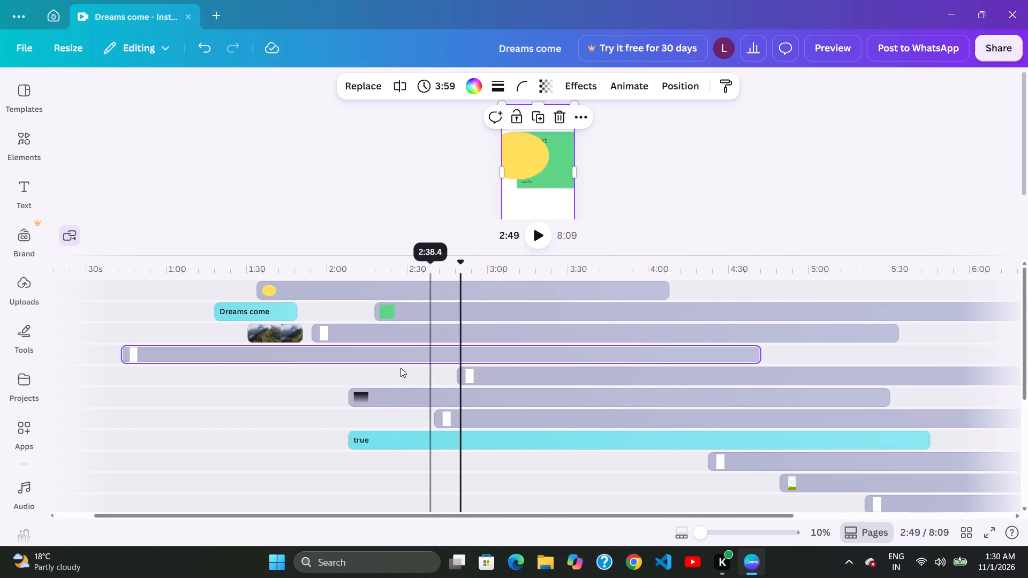
pyautogui.click(394, 368)
pyautogui.click(528, 370)
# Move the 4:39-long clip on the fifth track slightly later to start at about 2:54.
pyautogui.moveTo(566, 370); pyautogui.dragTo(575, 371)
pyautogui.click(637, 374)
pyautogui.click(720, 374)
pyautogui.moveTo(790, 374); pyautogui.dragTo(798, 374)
# Scrub backward from about 5:50 to 2:32 to examine the frames.
pyautogui.click(879, 374)
pyautogui.click(946, 375)
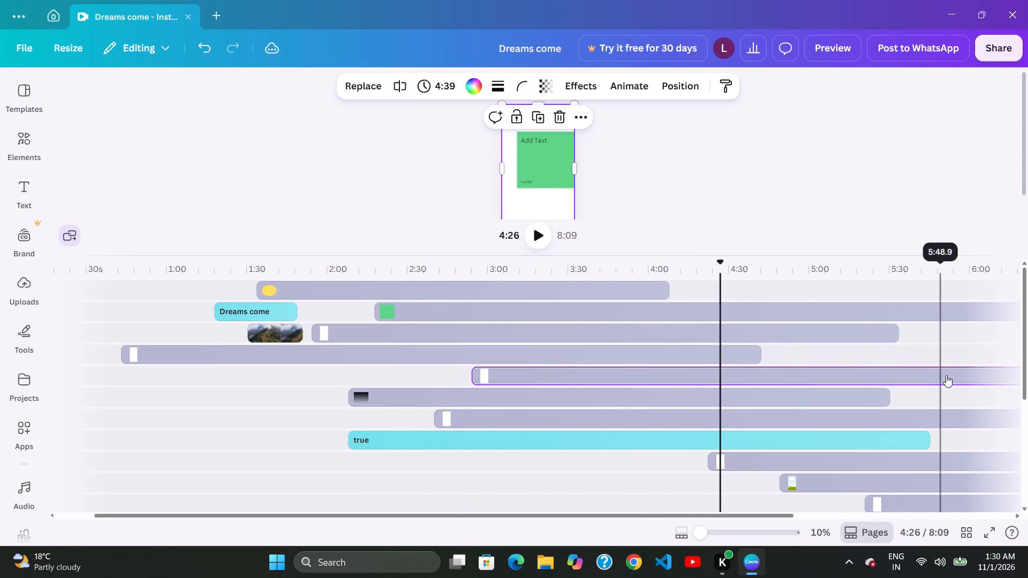
pyautogui.click(862, 375)
pyautogui.click(822, 377)
pyautogui.click(728, 381)
pyautogui.click(662, 382)
pyautogui.click(577, 391)
pyautogui.click(482, 395)
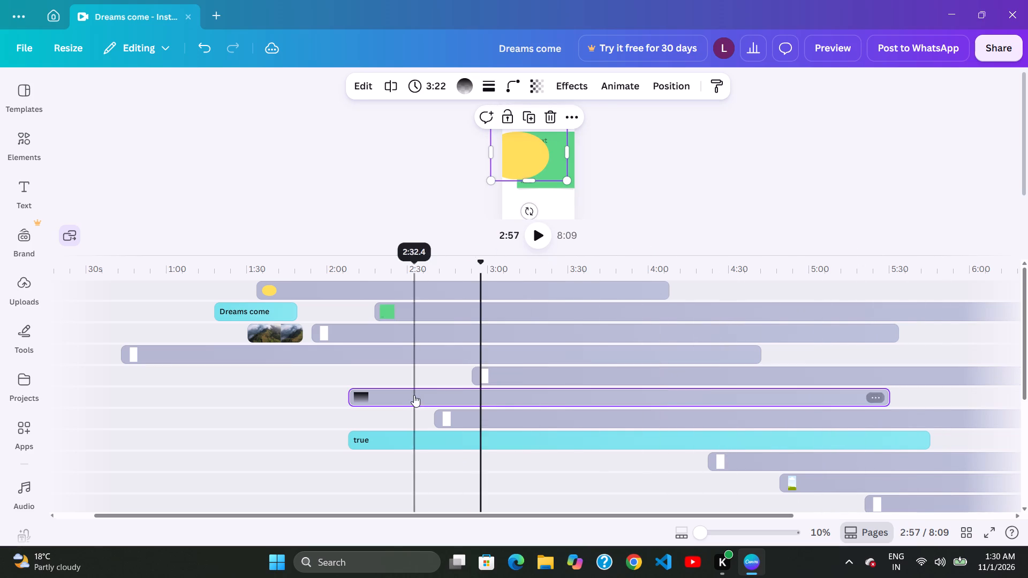
pyautogui.click(414, 395)
# Scrub between about 2:50 and 5:17 to examine the frames across the middle tracks.
pyautogui.click(462, 395)
pyautogui.click(524, 391)
pyautogui.click(547, 358)
pyautogui.click(555, 385)
pyautogui.click(580, 374)
pyautogui.click(610, 354)
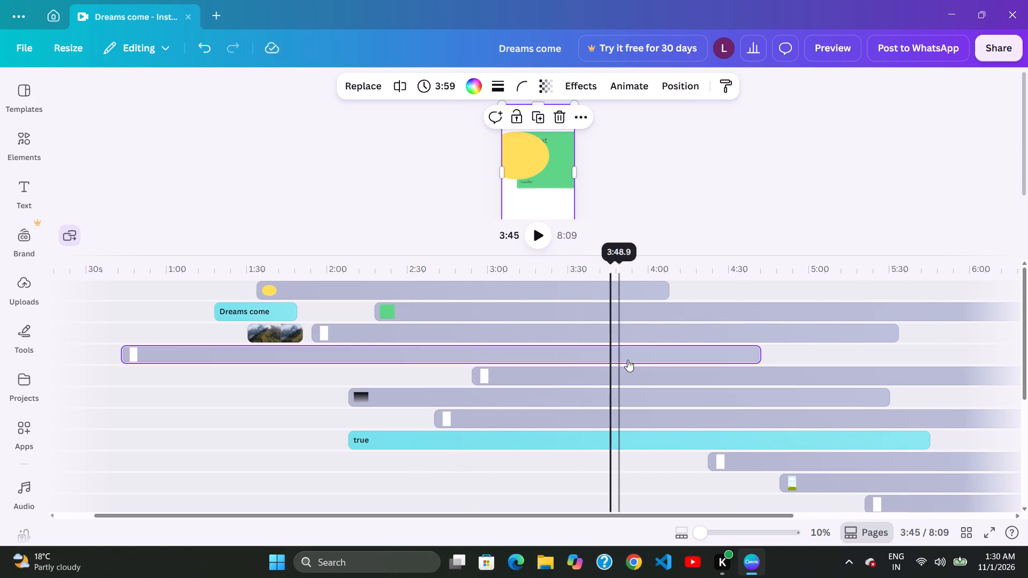
pyautogui.click(631, 361)
pyautogui.click(628, 384)
pyautogui.click(673, 390)
pyautogui.click(686, 360)
pyautogui.click(705, 370)
pyautogui.click(702, 403)
pyautogui.click(618, 399)
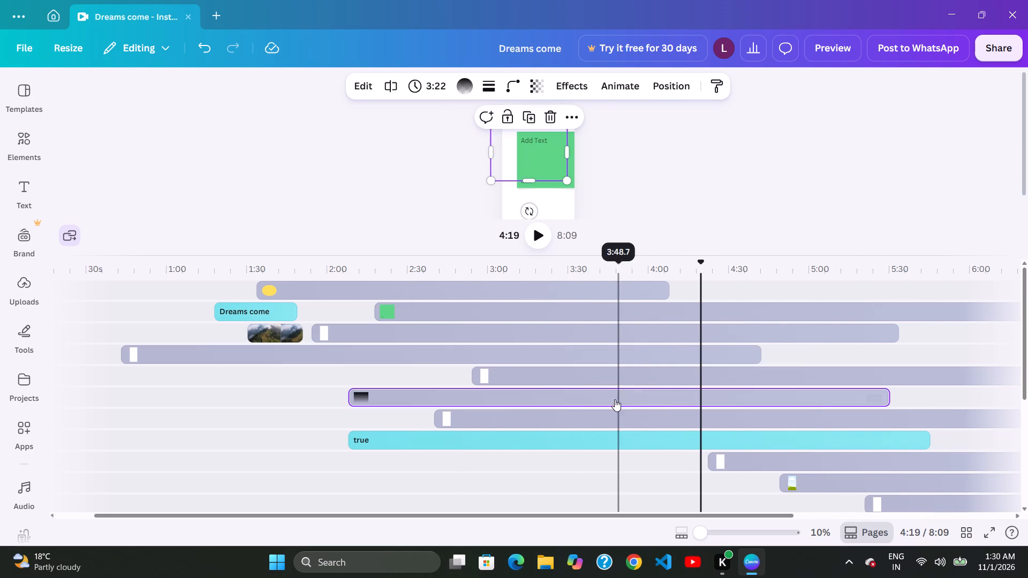
pyautogui.click(560, 394)
pyautogui.click(499, 360)
pyautogui.click(643, 349)
pyautogui.click(634, 384)
pyautogui.click(689, 371)
pyautogui.click(858, 318)
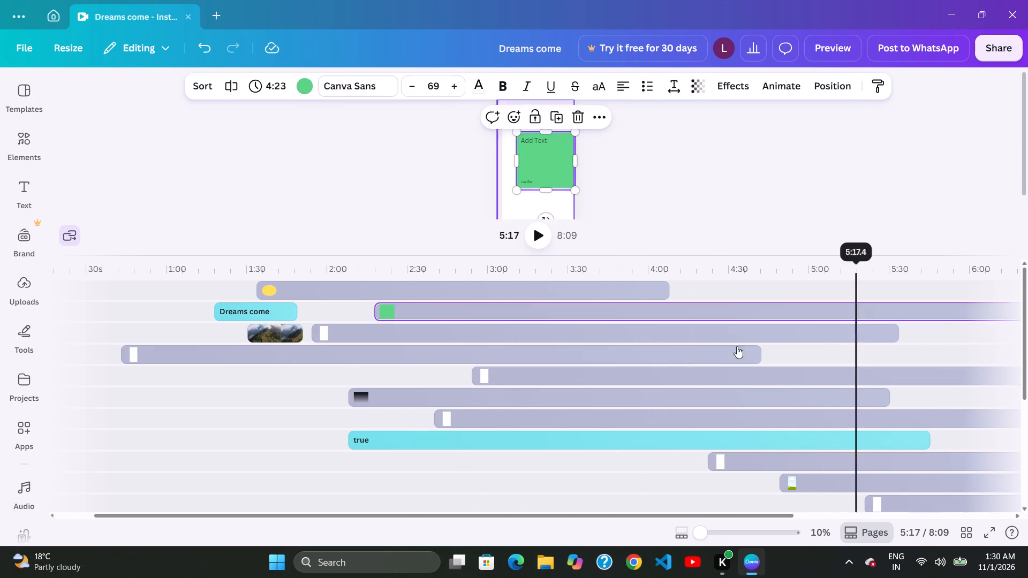
# Scrub back from about 4:45 to 1:30 to examine the frames down to the mountain video clip.
pyautogui.click(672, 361)
pyautogui.click(769, 356)
pyautogui.click(626, 365)
pyautogui.click(570, 384)
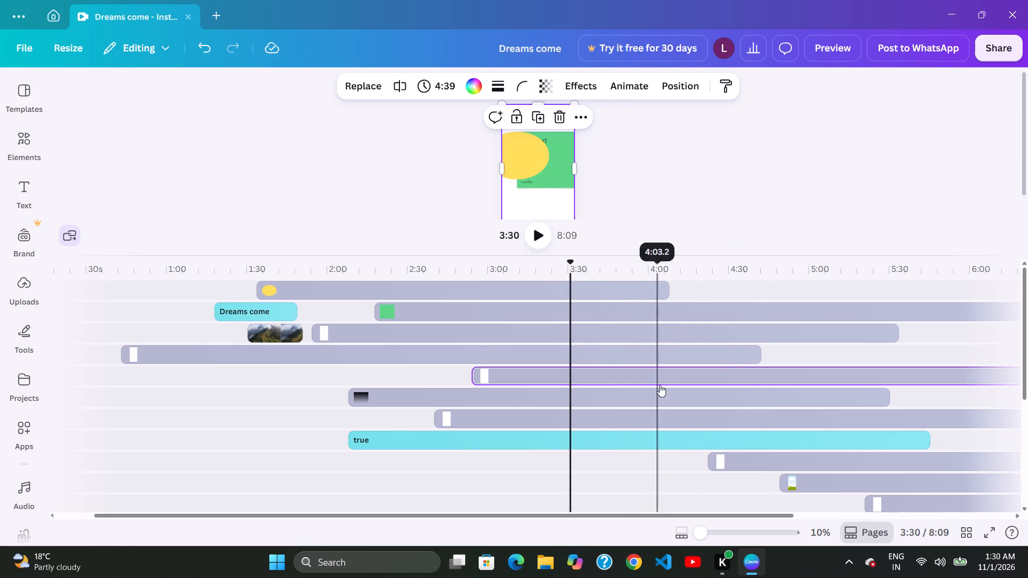
pyautogui.click(660, 385)
pyautogui.click(569, 393)
pyautogui.click(471, 395)
pyautogui.click(343, 345)
pyautogui.click(288, 310)
pyautogui.click(249, 325)
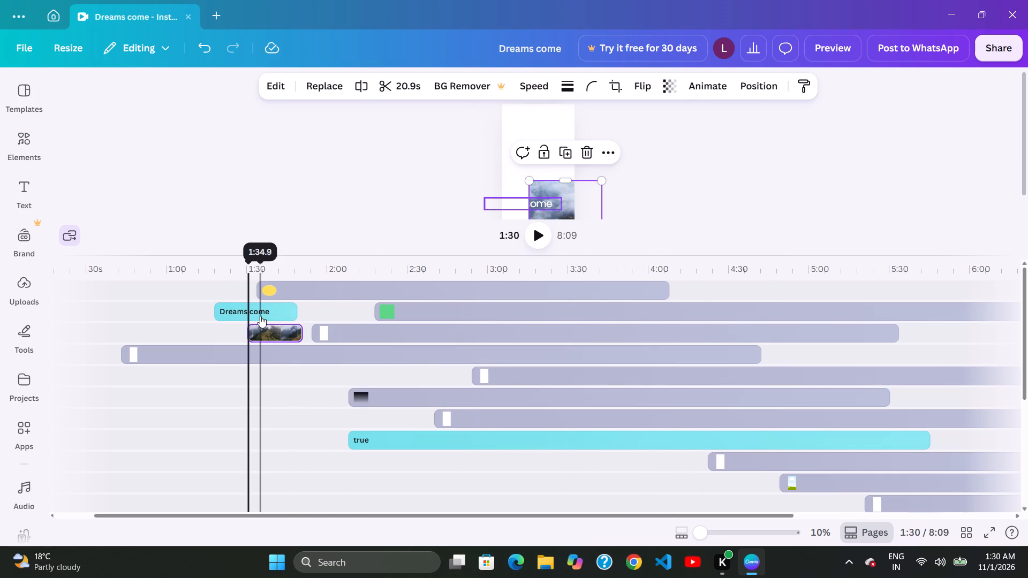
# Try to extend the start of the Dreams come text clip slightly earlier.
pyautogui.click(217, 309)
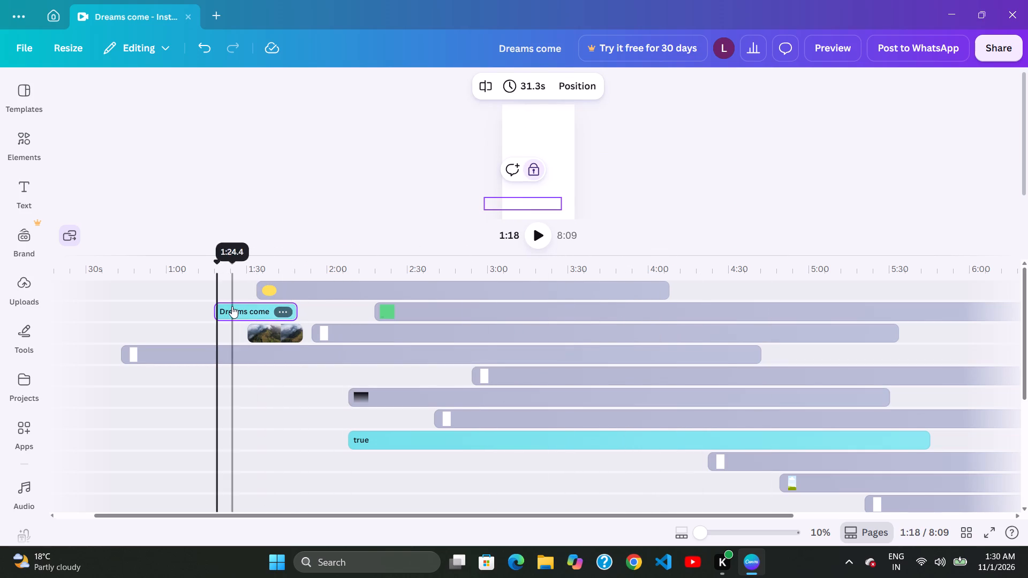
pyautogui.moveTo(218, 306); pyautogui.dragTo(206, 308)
# Move the green text clip on the second track slightly later to start at about 2:20.
pyautogui.click(264, 330)
pyautogui.click(349, 322)
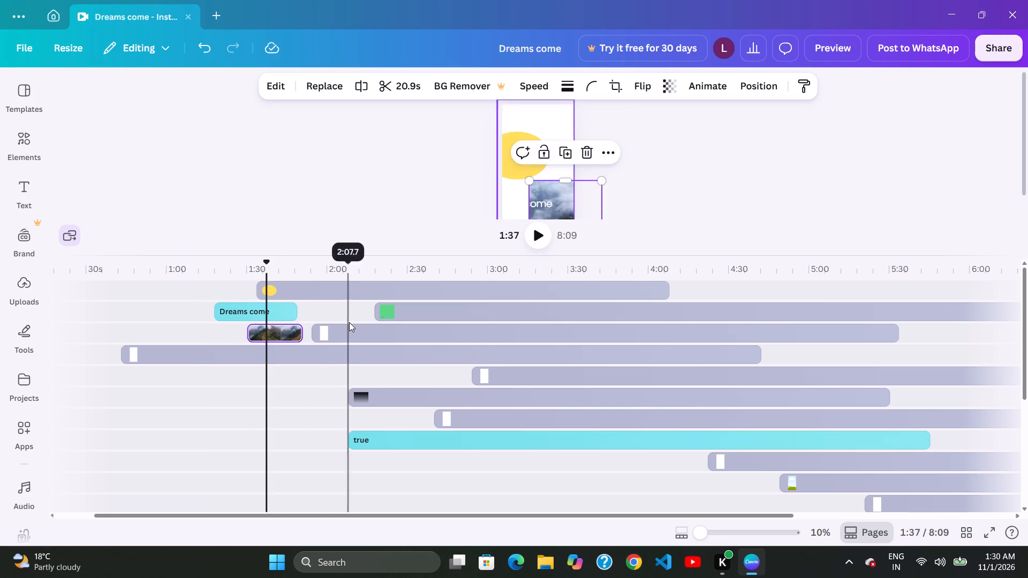
pyautogui.click(451, 317)
pyautogui.click(490, 317)
pyautogui.click(560, 319)
pyautogui.click(591, 319)
pyautogui.click(617, 319)
pyautogui.moveTo(636, 319); pyautogui.dragTo(641, 321)
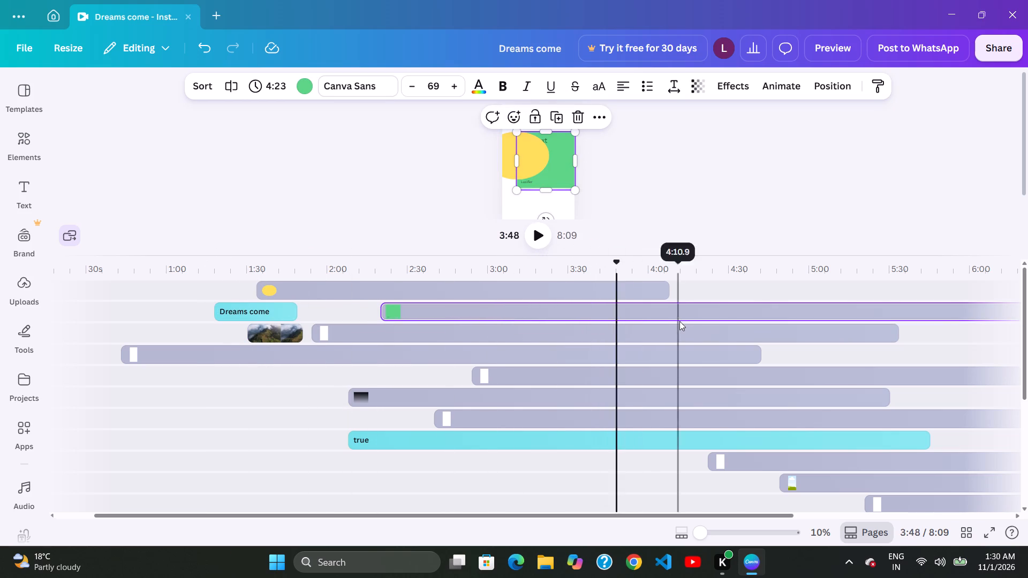
# Scrub the timeline between about 4:11 and 5:55 to examine the frames.
pyautogui.click(679, 321)
pyautogui.click(720, 320)
pyautogui.click(782, 321)
pyautogui.click(832, 322)
pyautogui.click(897, 333)
pyautogui.moveTo(900, 346); pyautogui.dragTo(907, 348)
pyautogui.click(956, 349)
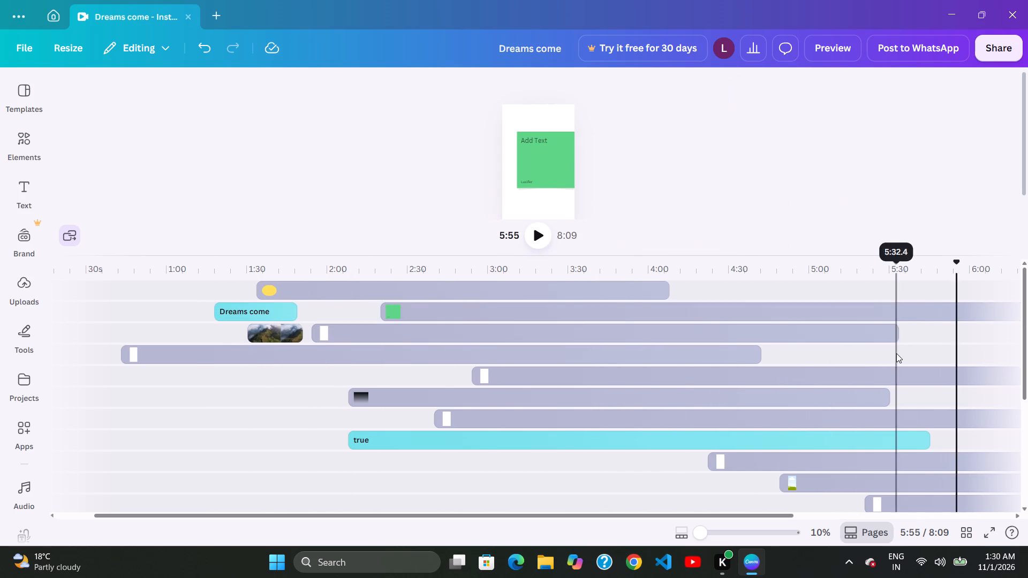
pyautogui.click(896, 353)
pyautogui.click(863, 361)
pyautogui.click(796, 363)
# Trim the fourth-track clip's end to a 3:58 duration and move the fifth-track clip earlier to about 2:51.
pyautogui.click(748, 363)
pyautogui.click(679, 363)
pyautogui.click(619, 363)
pyautogui.moveTo(577, 366); pyautogui.dragTo(565, 370)
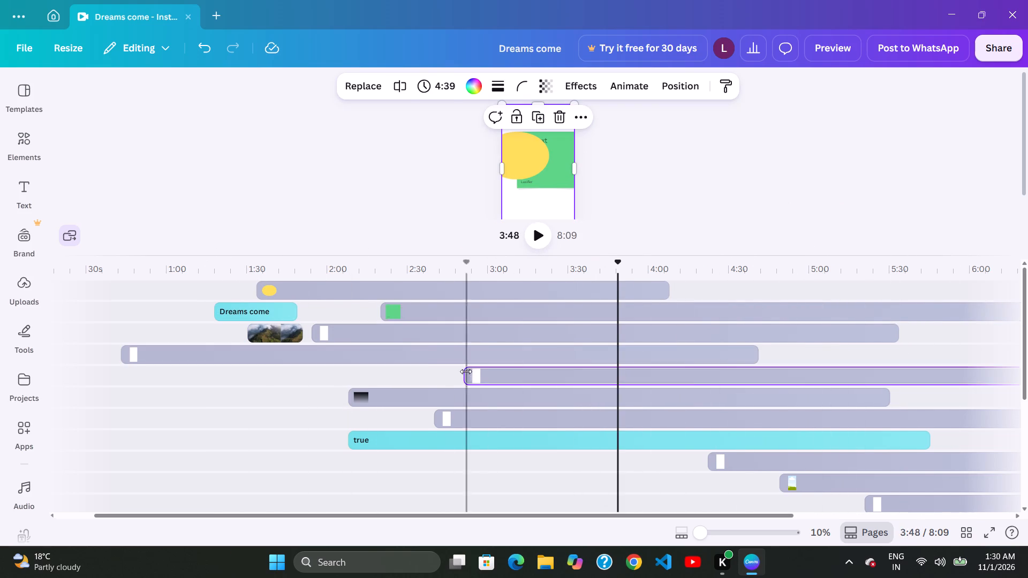
# Scrub the timeline between about 1:20 and 2:52 to examine the opening frames.
pyautogui.click(466, 371)
pyautogui.moveTo(409, 375); pyautogui.dragTo(401, 378)
pyautogui.click(356, 380)
pyautogui.click(296, 381)
pyautogui.click(252, 384)
pyautogui.click(222, 388)
pyautogui.click(251, 388)
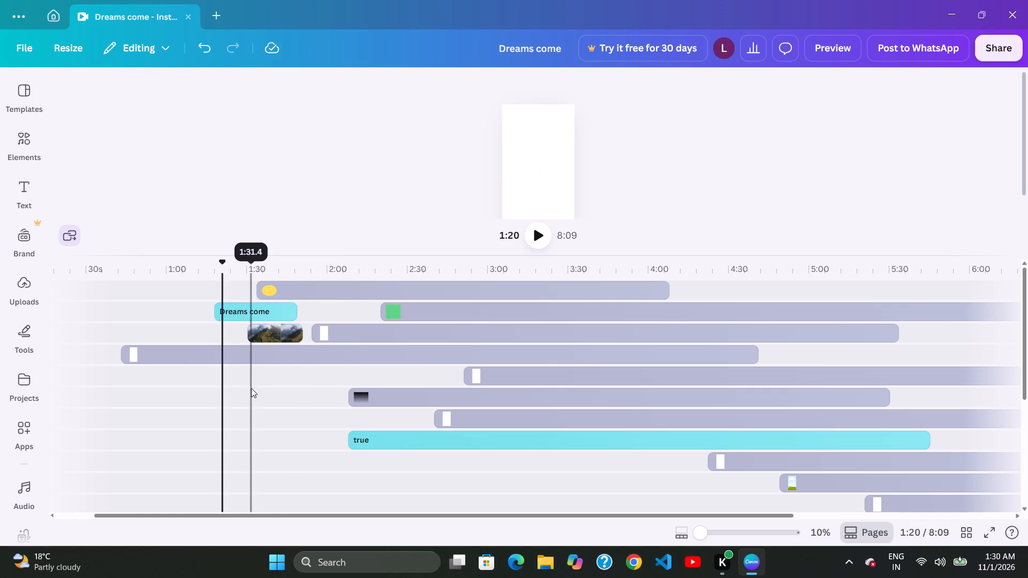
pyautogui.click(262, 387)
pyautogui.click(275, 385)
pyautogui.click(296, 383)
pyautogui.moveTo(314, 381); pyautogui.dragTo(321, 381)
pyautogui.click(361, 381)
pyautogui.click(387, 381)
pyautogui.click(406, 384)
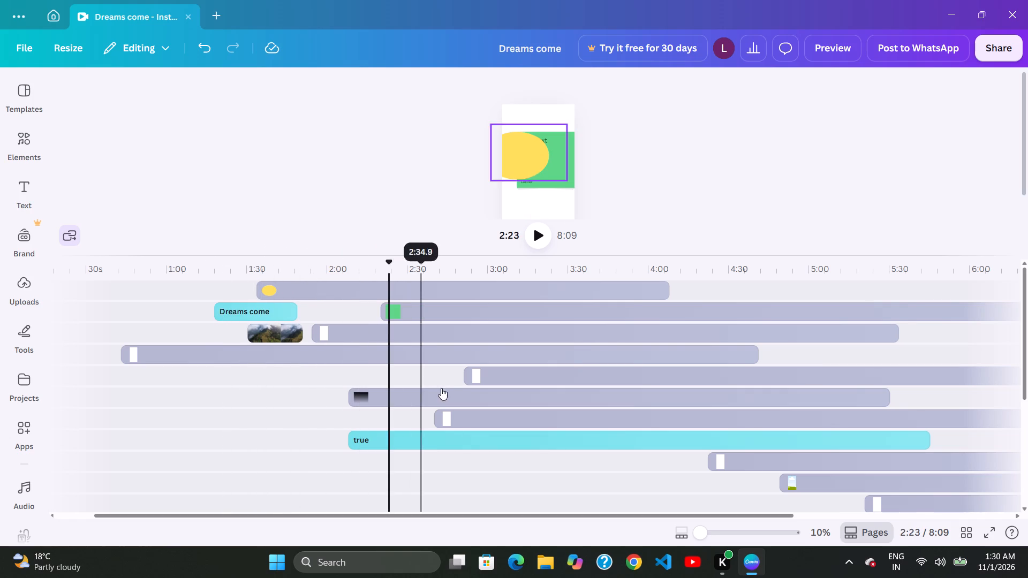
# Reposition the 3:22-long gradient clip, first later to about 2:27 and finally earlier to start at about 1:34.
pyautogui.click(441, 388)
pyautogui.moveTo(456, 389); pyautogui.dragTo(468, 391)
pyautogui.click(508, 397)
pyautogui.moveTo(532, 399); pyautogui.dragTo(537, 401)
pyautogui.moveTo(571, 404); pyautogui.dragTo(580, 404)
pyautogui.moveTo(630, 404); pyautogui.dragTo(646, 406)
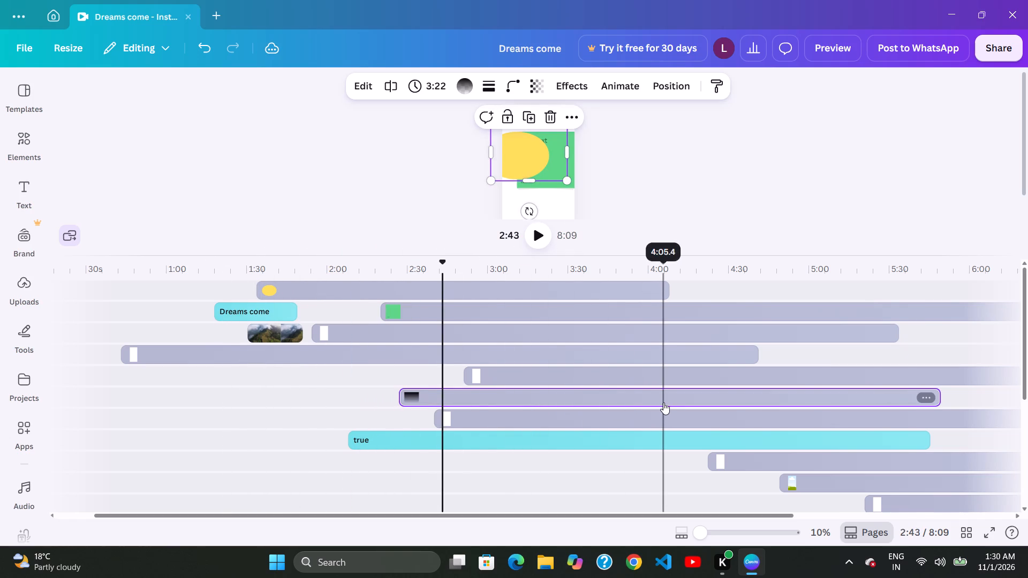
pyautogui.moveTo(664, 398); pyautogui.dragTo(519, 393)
# Scrub the timeline between about 2:55 and 5:47 to examine the frames around the moved gradient clip.
pyautogui.click(619, 384)
pyautogui.click(724, 379)
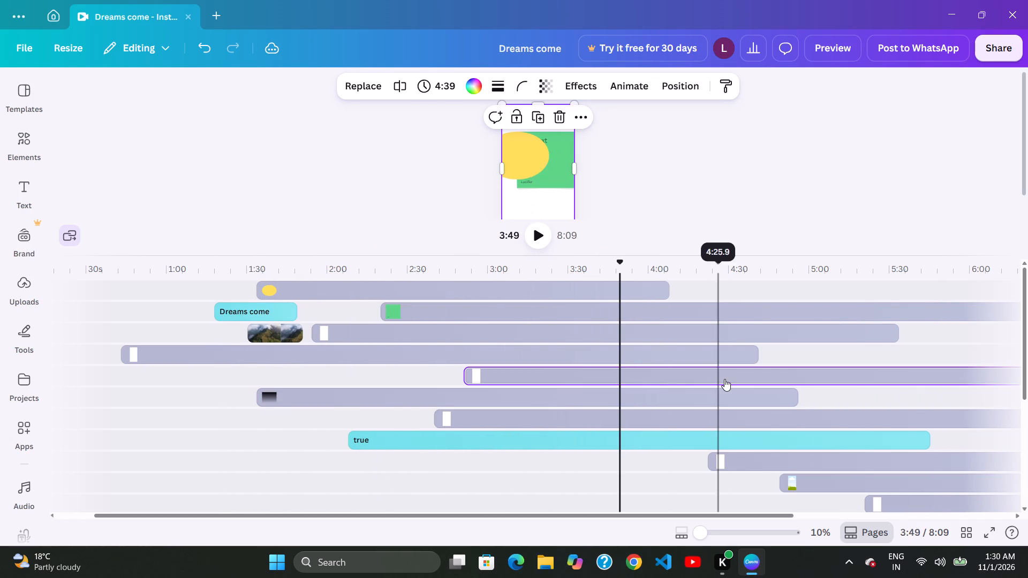
pyautogui.click(580, 382)
pyautogui.click(474, 384)
pyautogui.click(568, 380)
pyautogui.click(623, 376)
pyautogui.click(687, 369)
pyautogui.click(689, 386)
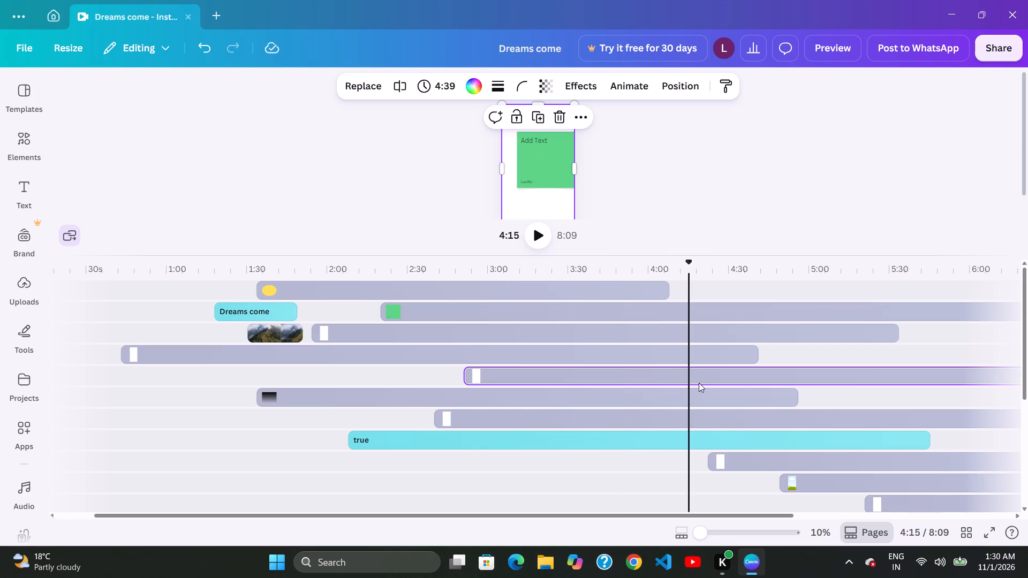
pyautogui.click(745, 358)
pyautogui.click(757, 372)
pyautogui.click(822, 389)
pyautogui.click(864, 361)
pyautogui.click(893, 373)
pyautogui.click(938, 377)
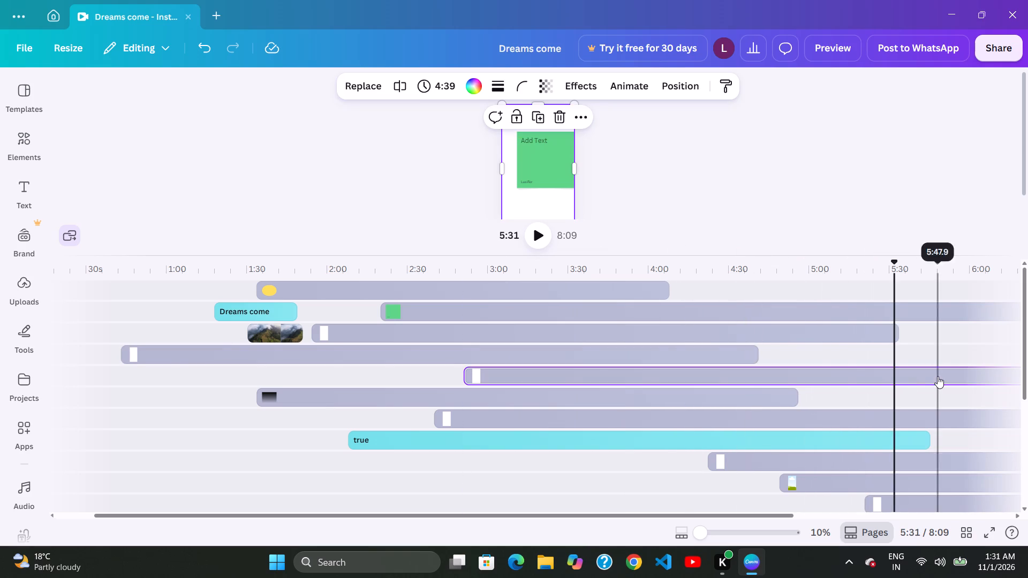
# Move the fourth-track clip earlier to start at about 0:38 and the fifth-track clip to about 2:49.
pyautogui.click(847, 376)
pyautogui.click(831, 376)
pyautogui.click(782, 376)
pyautogui.click(720, 377)
pyautogui.moveTo(626, 362); pyautogui.dragTo(620, 370)
# Move the gradient clip slightly earlier to start at about 1:26.
pyautogui.moveTo(625, 390); pyautogui.dragTo(602, 407)
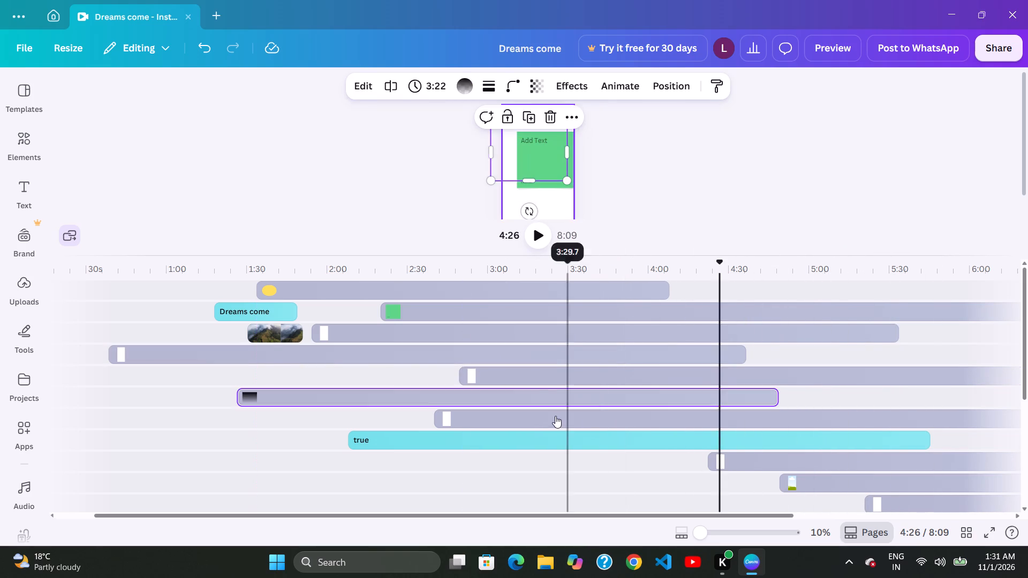
# Scrub the timeline between about 1:31 and 4:01 to examine the frames with the shifted clips.
pyautogui.click(555, 416)
pyautogui.click(508, 409)
pyautogui.click(458, 362)
pyautogui.click(421, 374)
pyautogui.click(378, 382)
pyautogui.click(344, 381)
pyautogui.click(251, 381)
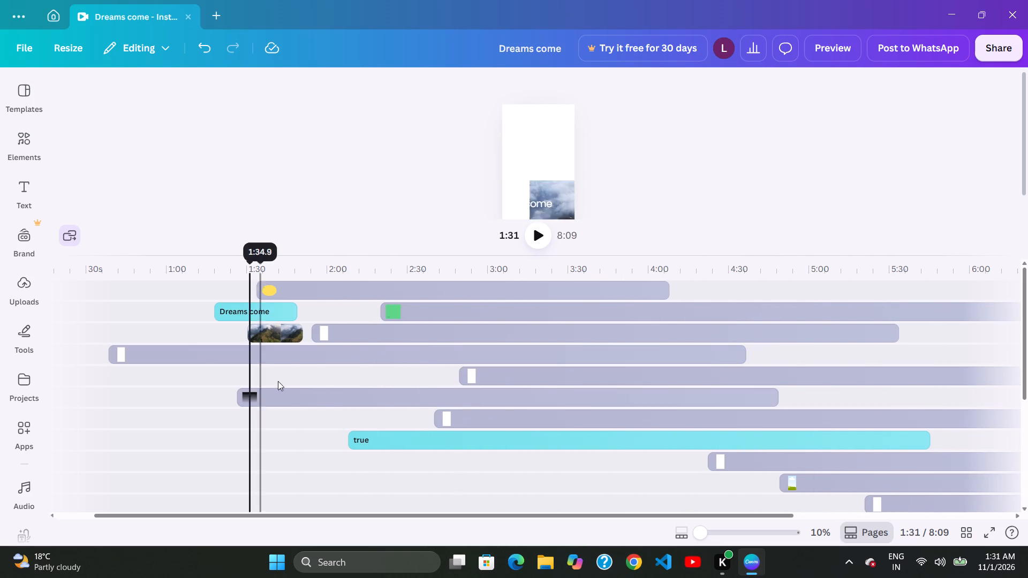
pyautogui.click(371, 374)
pyautogui.click(425, 365)
pyautogui.click(495, 361)
pyautogui.click(575, 371)
pyautogui.click(652, 370)
# Move the fifth-track clip later to start at about 2:56.
pyautogui.moveTo(702, 370); pyautogui.dragTo(714, 370)
pyautogui.moveTo(783, 370); pyautogui.dragTo(789, 371)
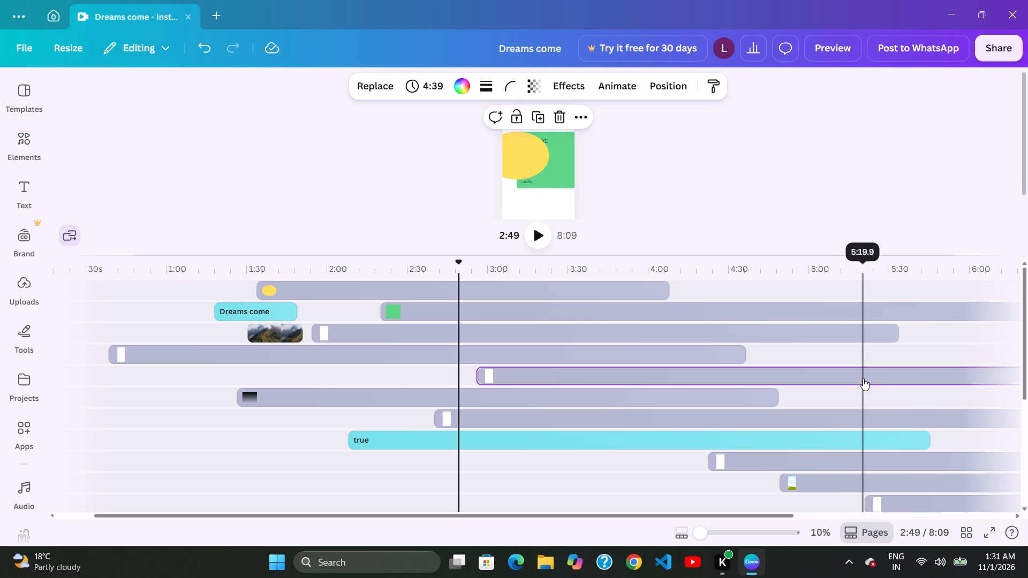
# Scrub the timeline between about 2:35 and 4:36 to examine the frames under the upper tracks.
pyautogui.click(507, 348)
pyautogui.click(575, 347)
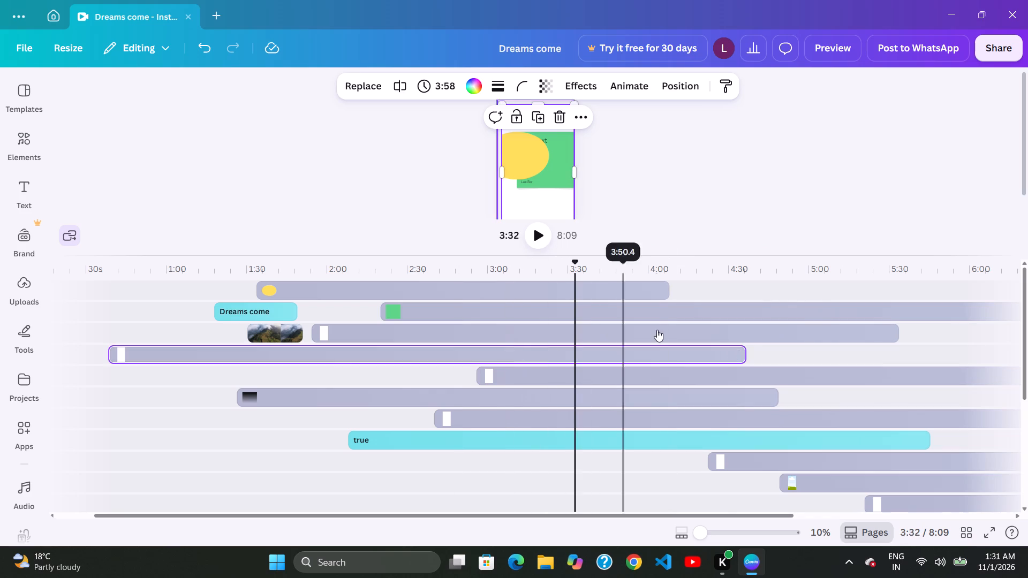
pyautogui.click(661, 329)
pyautogui.click(745, 329)
pyautogui.click(653, 361)
pyautogui.click(587, 363)
pyautogui.click(506, 363)
pyautogui.click(424, 365)
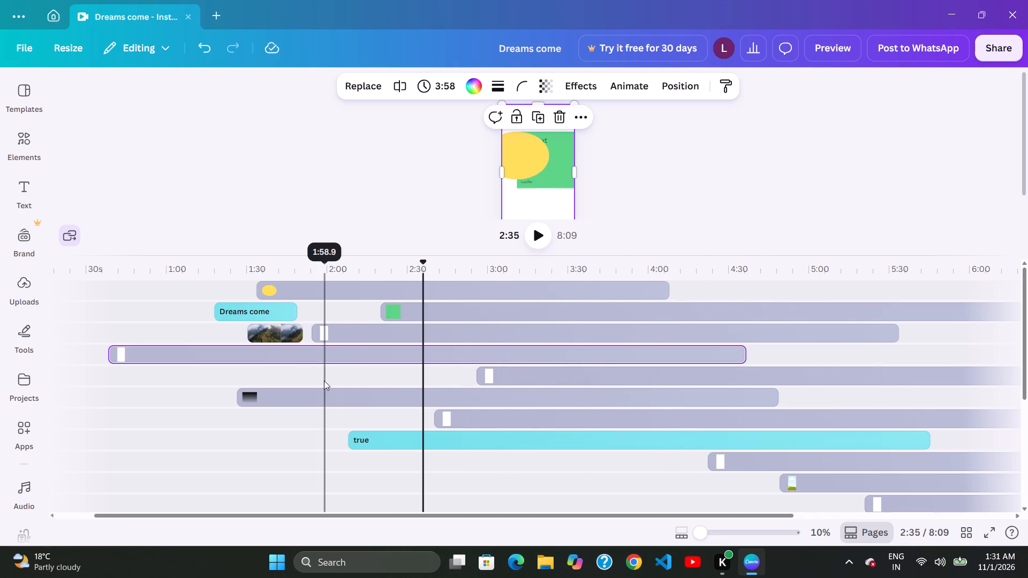
# Scrub the timeline forward from about 1:58 to 5:34 to examine the frames under the overlay clips.
pyautogui.click(324, 381)
pyautogui.click(272, 393)
pyautogui.click(334, 396)
pyautogui.click(367, 394)
pyautogui.click(444, 388)
pyautogui.click(523, 374)
pyautogui.click(614, 355)
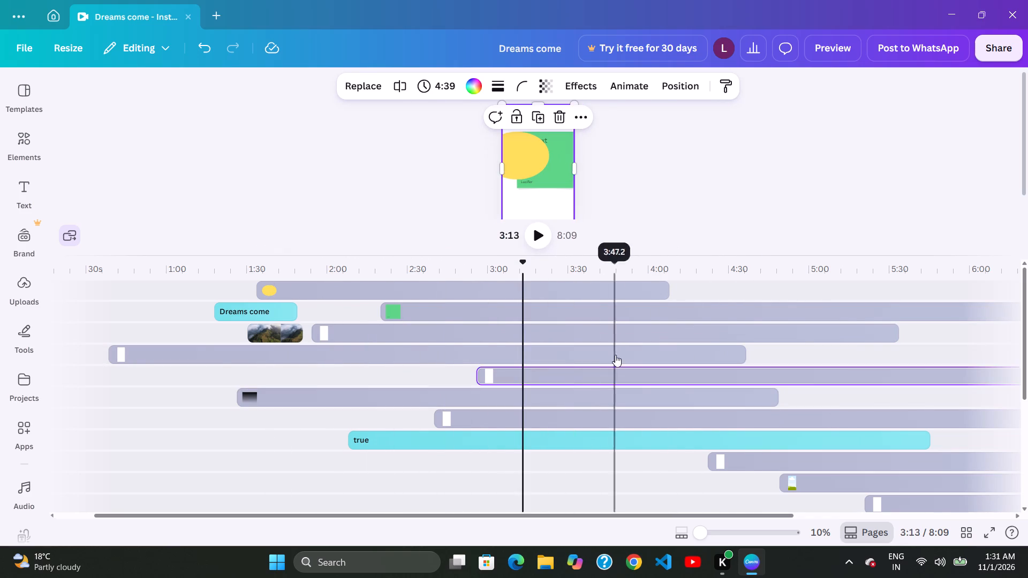
pyautogui.click(657, 334)
pyautogui.click(684, 370)
pyautogui.click(747, 357)
pyautogui.click(816, 328)
pyautogui.moveTo(853, 346); pyautogui.dragTo(863, 352)
pyautogui.click(901, 375)
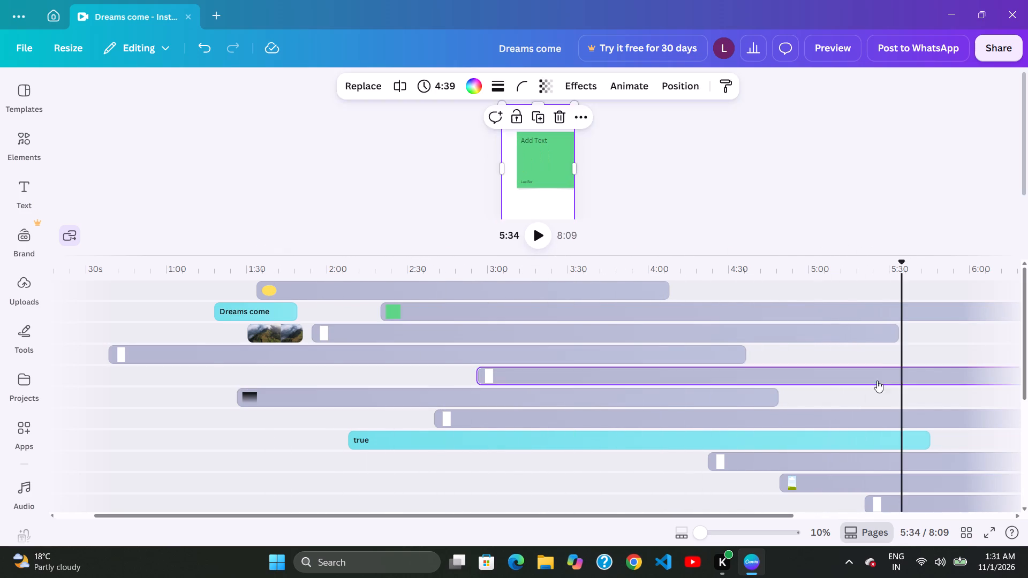
# Scrub the timeline back from about 5:01 to 1:27 to examine the frames along the gradient clip.
pyautogui.click(812, 393)
pyautogui.click(768, 394)
pyautogui.click(684, 398)
pyautogui.click(662, 347)
pyautogui.click(594, 385)
pyautogui.click(557, 404)
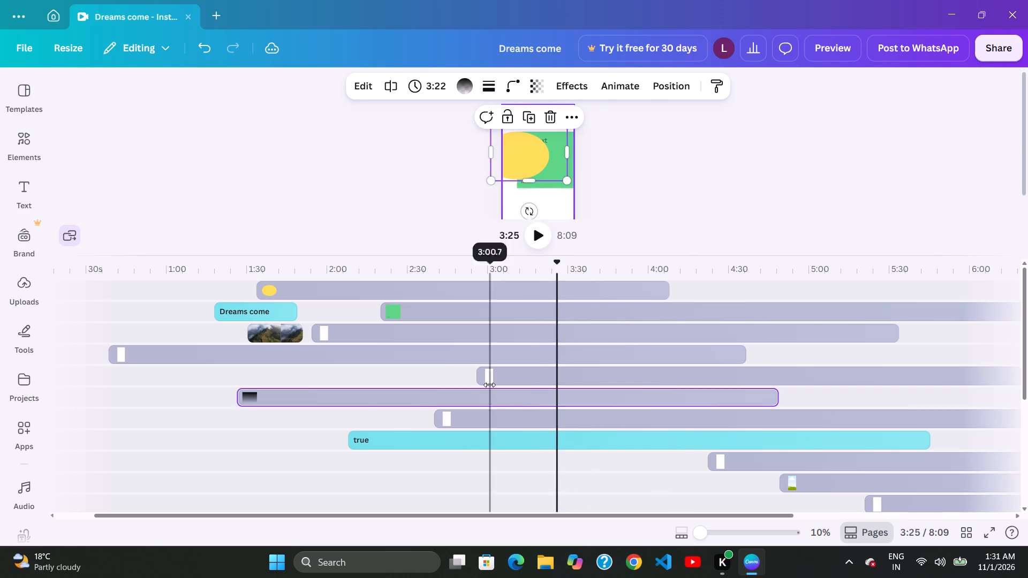
pyautogui.click(489, 385)
pyautogui.click(482, 341)
pyautogui.click(429, 351)
pyautogui.click(395, 360)
pyautogui.click(336, 372)
pyautogui.click(240, 387)
# Scrub the timeline forward from about 1:37 to 3:38 to examine the frames where the clips overlap.
pyautogui.click(266, 390)
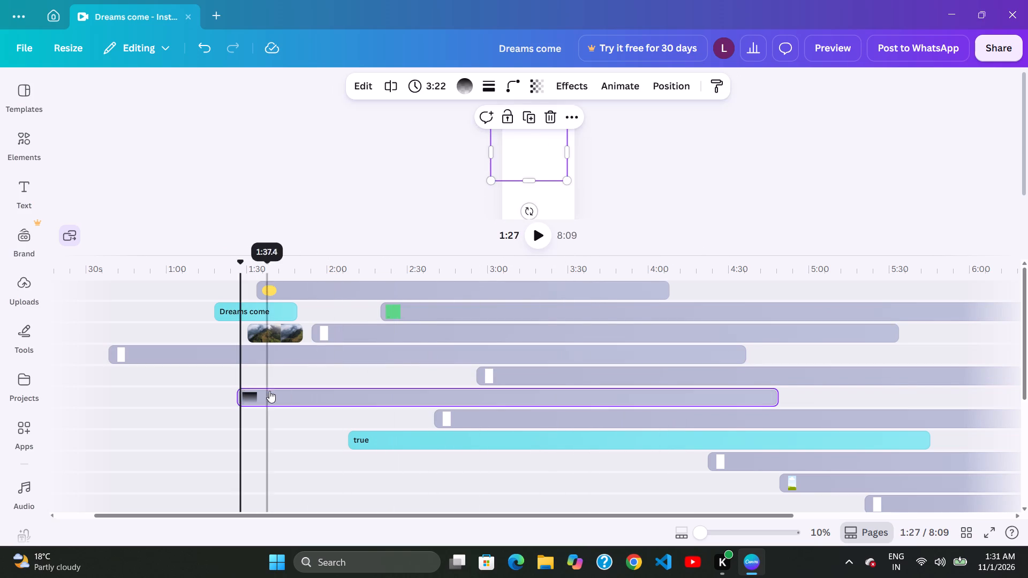
pyautogui.click(291, 390)
pyautogui.click(330, 387)
pyautogui.click(385, 382)
pyautogui.click(460, 381)
pyautogui.click(536, 371)
pyautogui.click(591, 332)
pyautogui.click(594, 411)
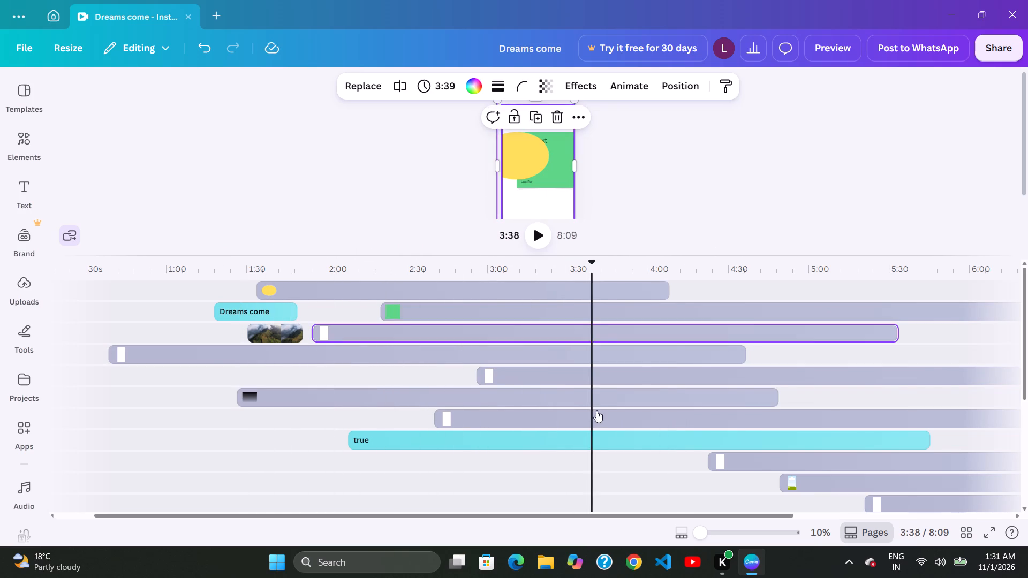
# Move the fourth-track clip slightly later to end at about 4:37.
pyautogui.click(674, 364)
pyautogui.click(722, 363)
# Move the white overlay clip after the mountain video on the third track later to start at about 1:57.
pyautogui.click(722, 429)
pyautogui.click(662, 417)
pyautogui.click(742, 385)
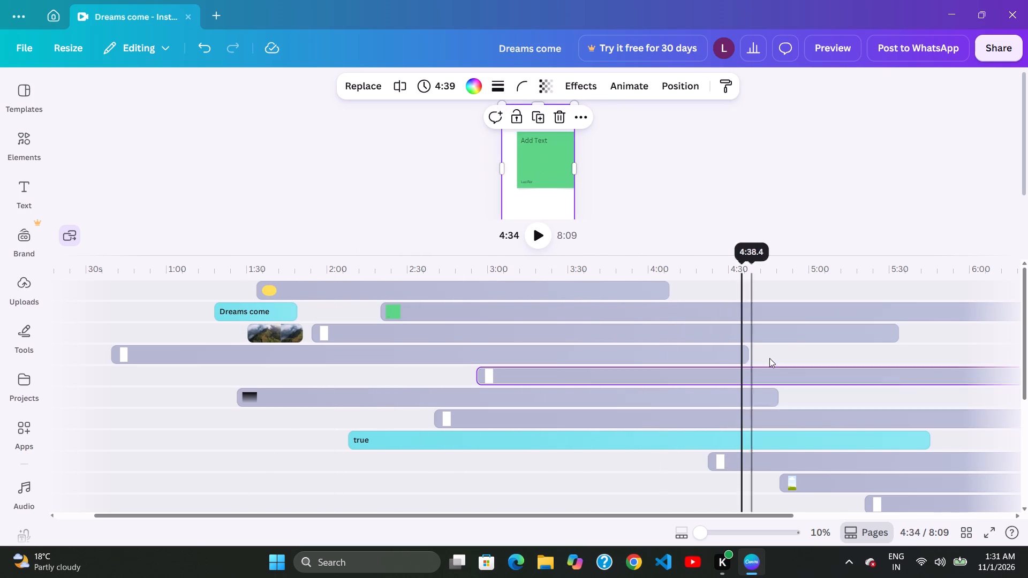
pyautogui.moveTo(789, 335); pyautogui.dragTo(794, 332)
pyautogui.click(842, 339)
# Scrub the timeline back from about 4:49 to 1:27 to examine the frames with the shifted clips.
pyautogui.click(780, 421)
pyautogui.click(681, 458)
pyautogui.click(609, 417)
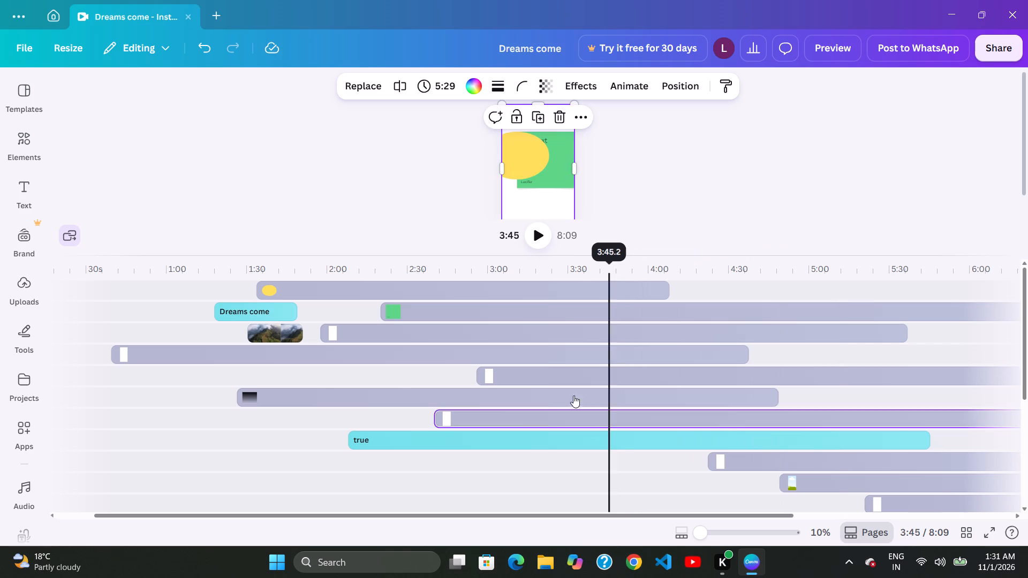
pyautogui.click(547, 382)
pyautogui.click(517, 382)
pyautogui.click(441, 387)
pyautogui.moveTo(374, 377); pyautogui.dragTo(367, 377)
pyautogui.click(239, 385)
# Scrub the timeline from about 2:16 to 5:05 and back to 3:45 to examine the frames.
pyautogui.click(371, 385)
pyautogui.click(410, 381)
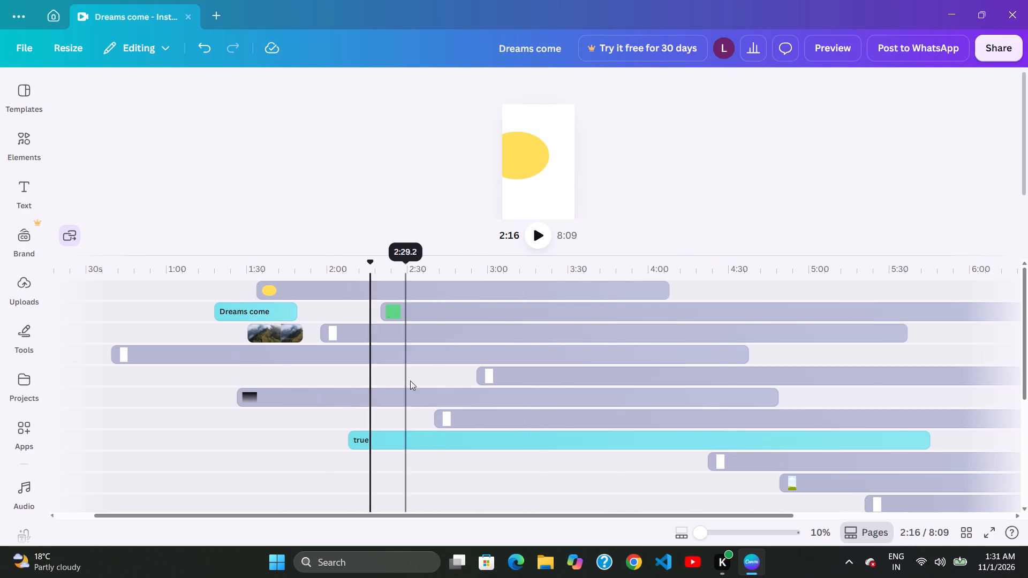
pyautogui.click(476, 379)
pyautogui.click(545, 376)
pyautogui.click(610, 376)
pyautogui.click(683, 376)
pyautogui.click(742, 367)
pyautogui.click(802, 358)
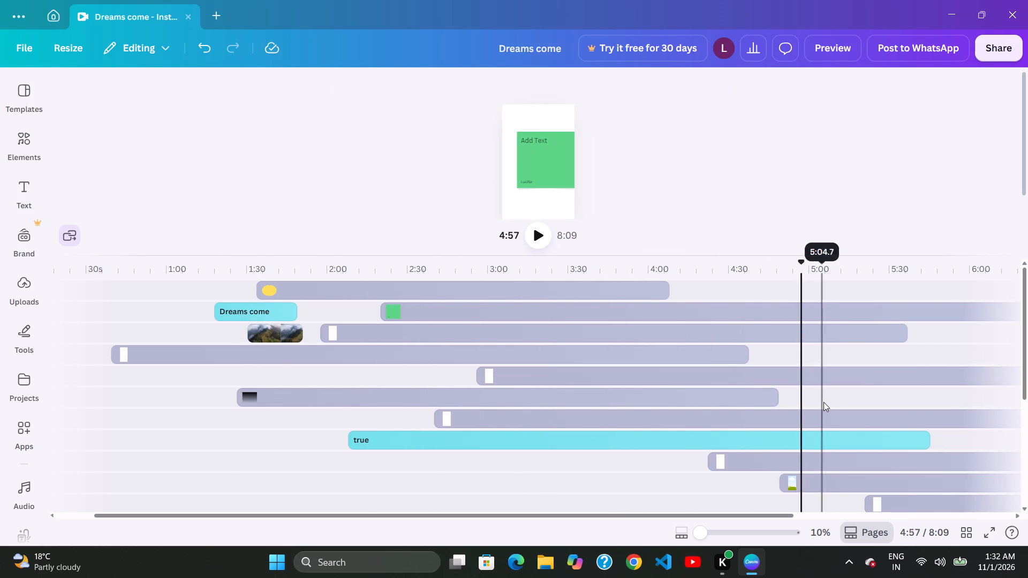
pyautogui.click(823, 402)
pyautogui.click(745, 422)
pyautogui.click(698, 423)
pyautogui.click(611, 419)
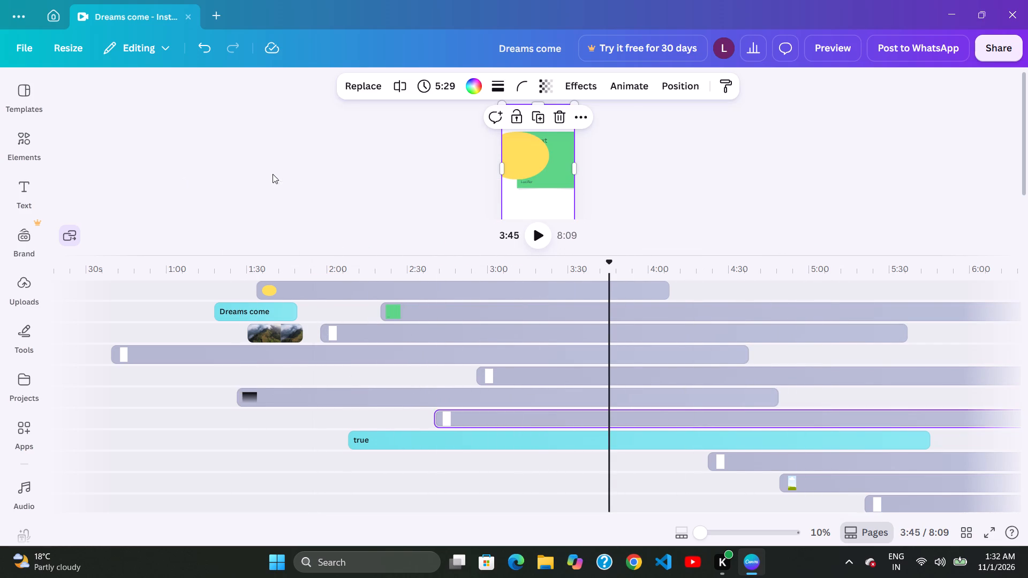
# Scrub the timeline back to about 1:37 and forward to 5:43 to examine the frames along the gradient clip.
pyautogui.click(932, 414)
pyautogui.click(807, 392)
pyautogui.click(720, 392)
pyautogui.click(606, 392)
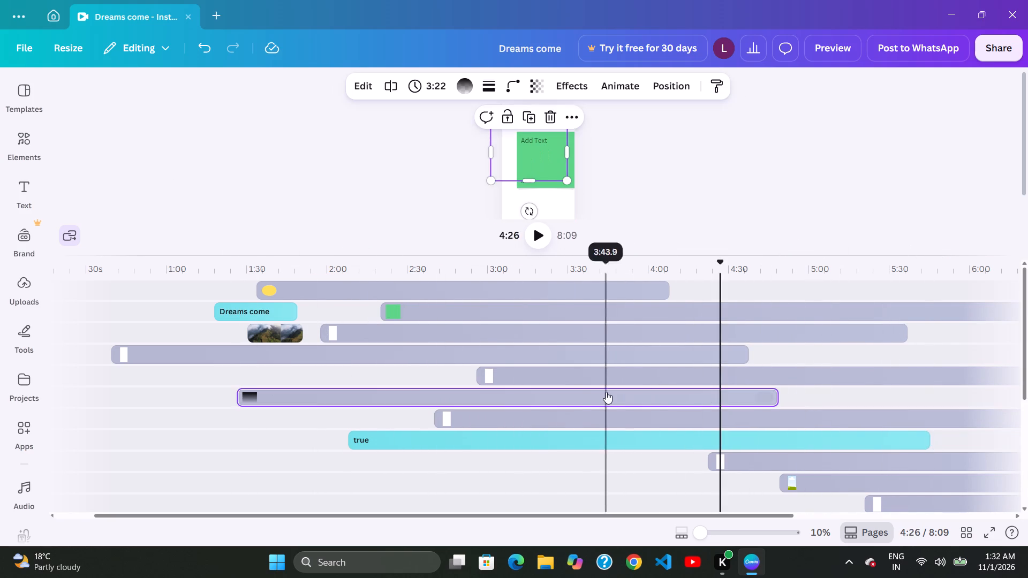
pyautogui.click(510, 393)
pyautogui.click(359, 397)
pyautogui.click(269, 400)
pyautogui.click(395, 398)
pyautogui.click(492, 399)
pyautogui.click(595, 401)
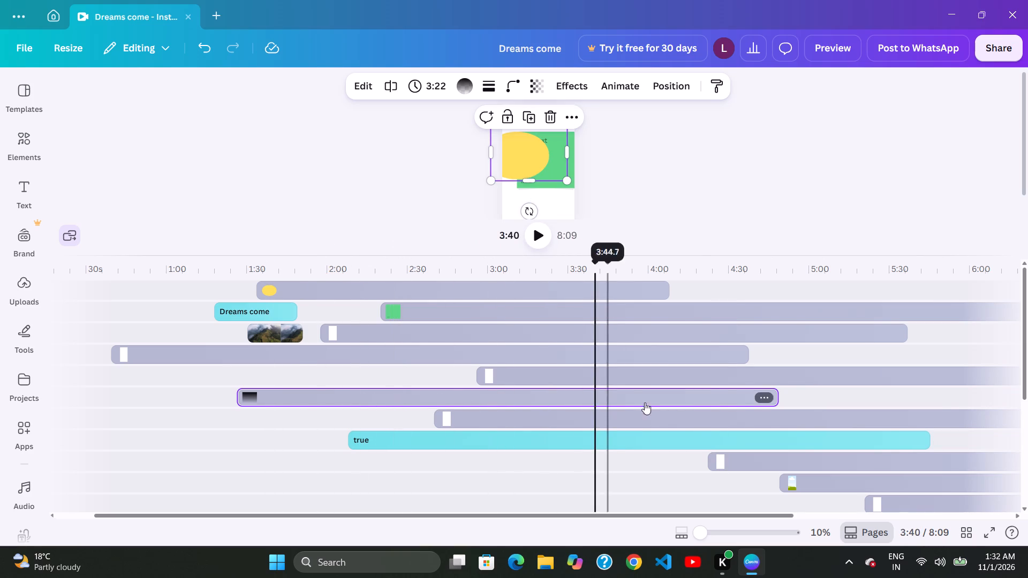
pyautogui.click(697, 402)
pyautogui.click(798, 405)
pyautogui.click(926, 403)
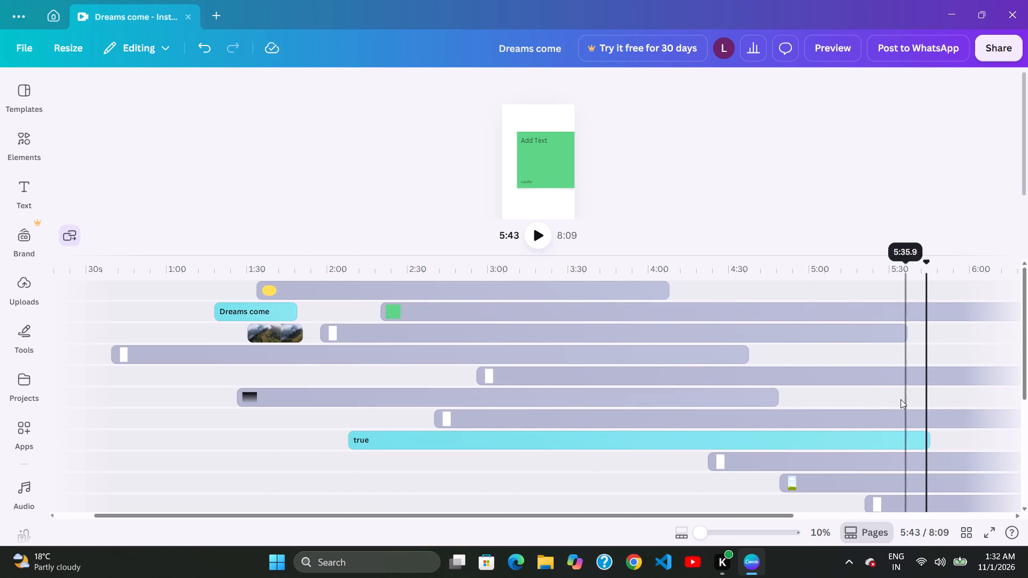
# Scrub the timeline back to about 1:44 and forward to 5:58 to examine the frames around the true text clip.
pyautogui.click(907, 426)
pyautogui.click(868, 426)
pyautogui.click(792, 426)
pyautogui.click(737, 425)
pyautogui.click(621, 435)
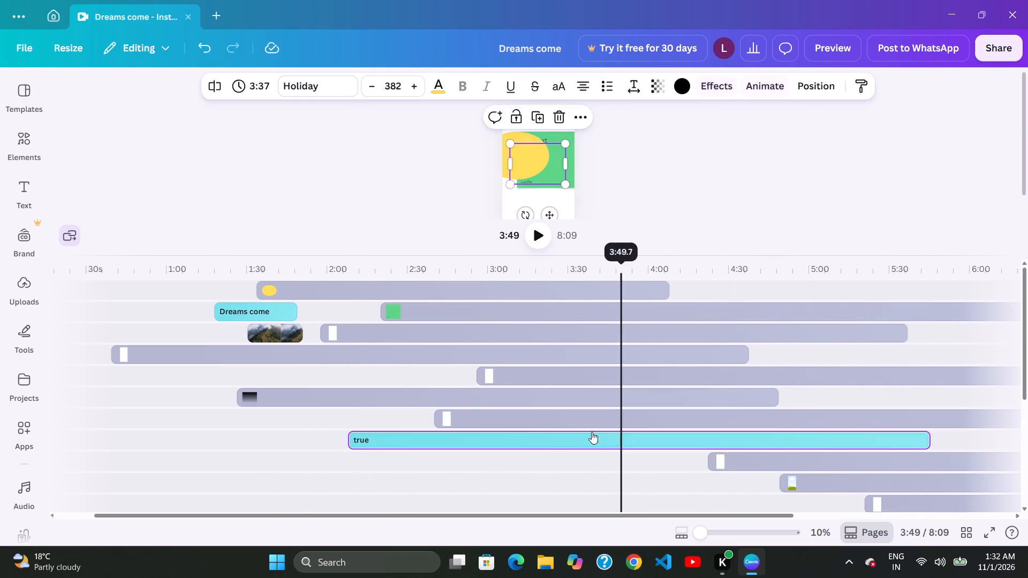
pyautogui.click(480, 428)
pyautogui.click(287, 489)
pyautogui.click(316, 433)
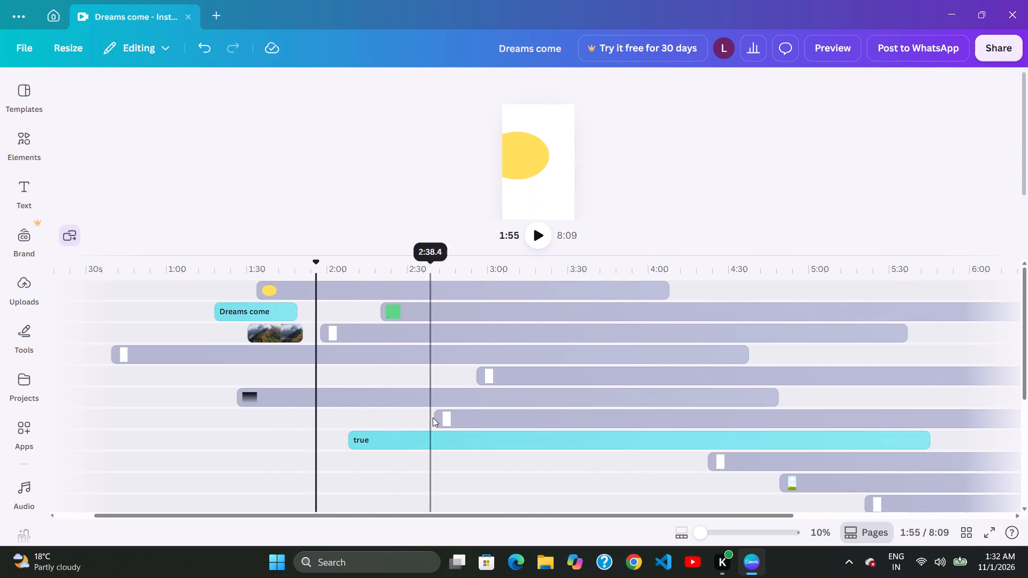
pyautogui.click(433, 417)
pyautogui.click(587, 417)
pyautogui.click(714, 404)
pyautogui.click(846, 404)
pyautogui.click(965, 404)
# Scrub the timeline back and forth between about 5:13 and 0:43 to examine the frames.
pyautogui.click(845, 417)
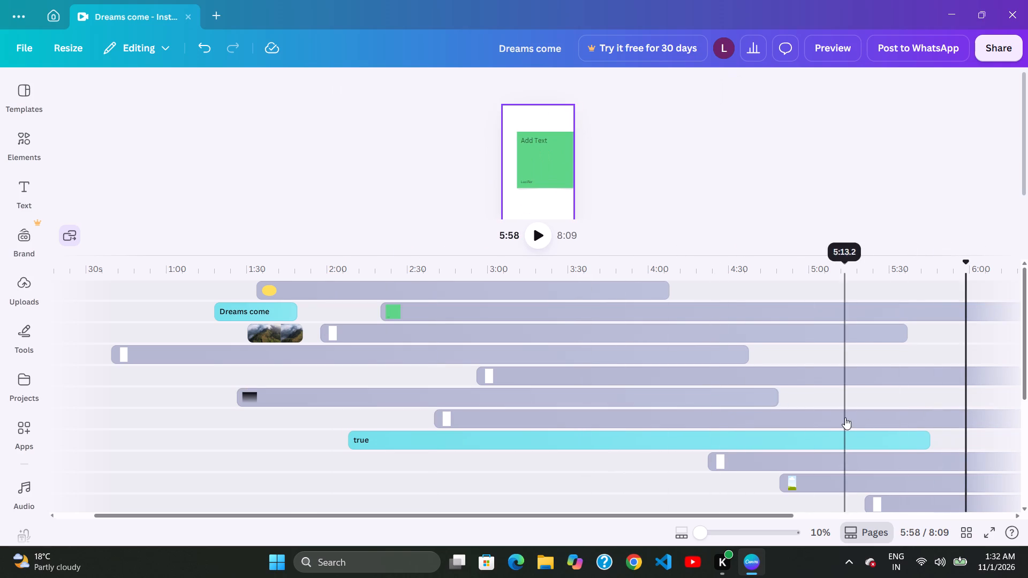
pyautogui.click(728, 420)
pyautogui.click(549, 421)
pyautogui.click(449, 426)
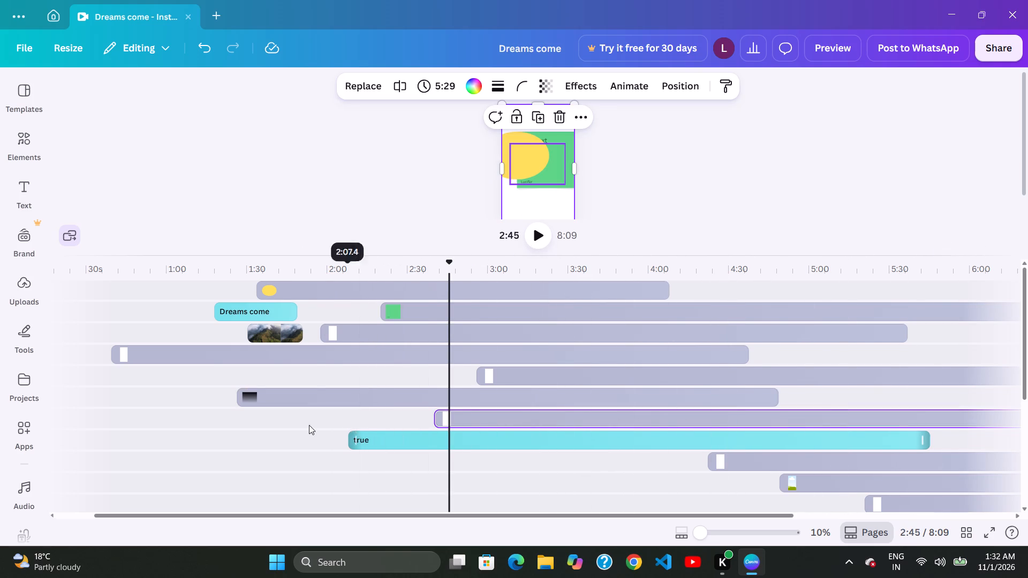
pyautogui.click(336, 422)
pyautogui.click(434, 404)
pyautogui.click(621, 397)
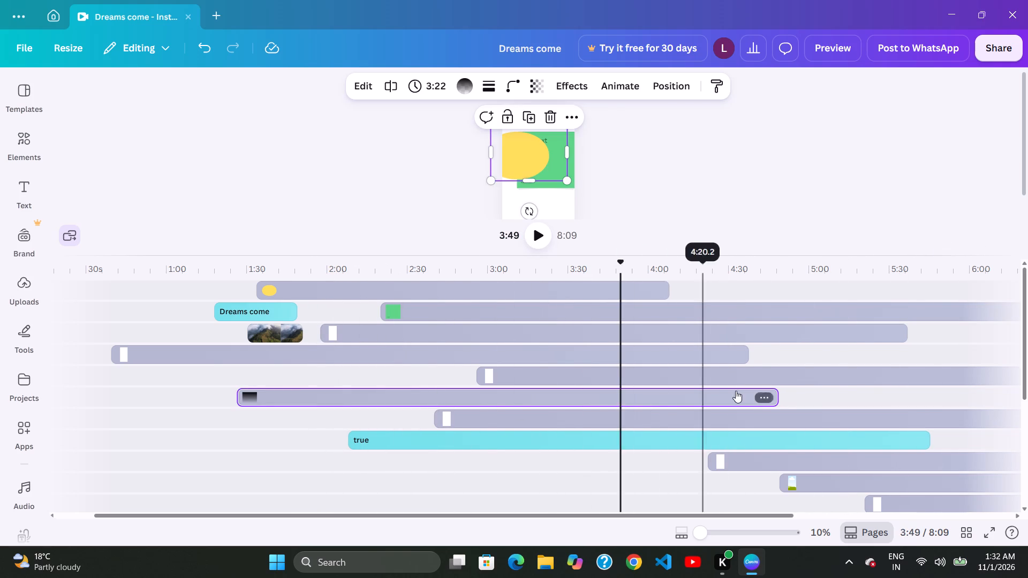
pyautogui.click(736, 391)
pyautogui.click(842, 388)
pyautogui.click(670, 406)
pyautogui.click(537, 407)
pyautogui.click(382, 425)
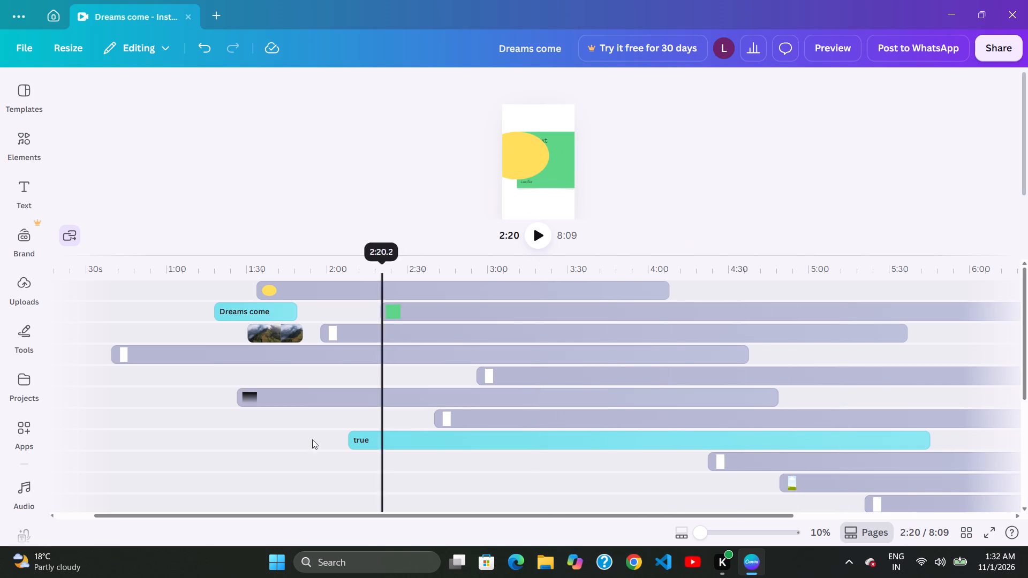
pyautogui.click(123, 444)
# Scrub the timeline back and forth between about 1:22 and 5:43 to examine the frames under the lower tracks.
pyautogui.click(228, 443)
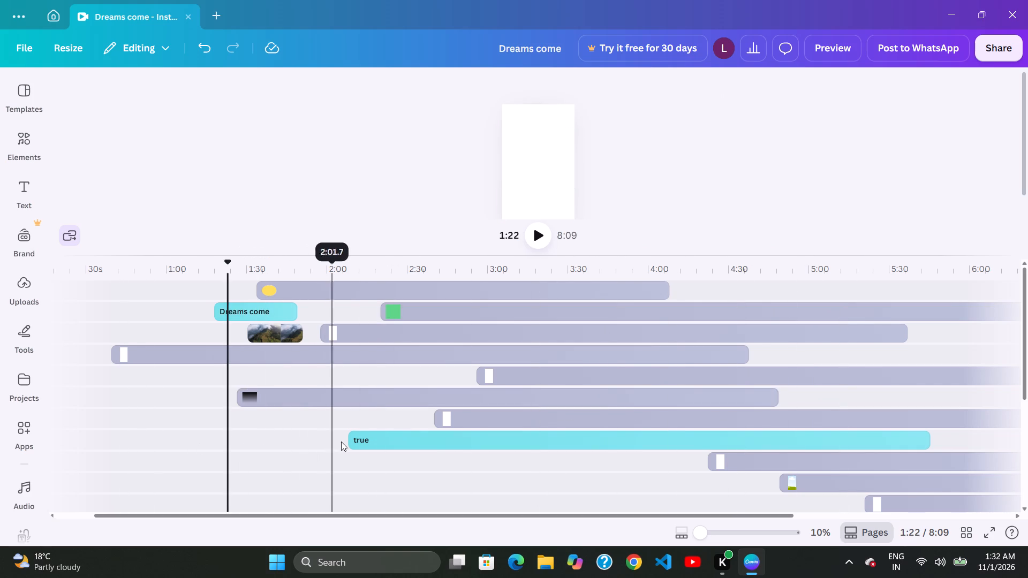
pyautogui.click(383, 440)
pyautogui.click(533, 431)
pyautogui.click(656, 431)
pyautogui.click(534, 453)
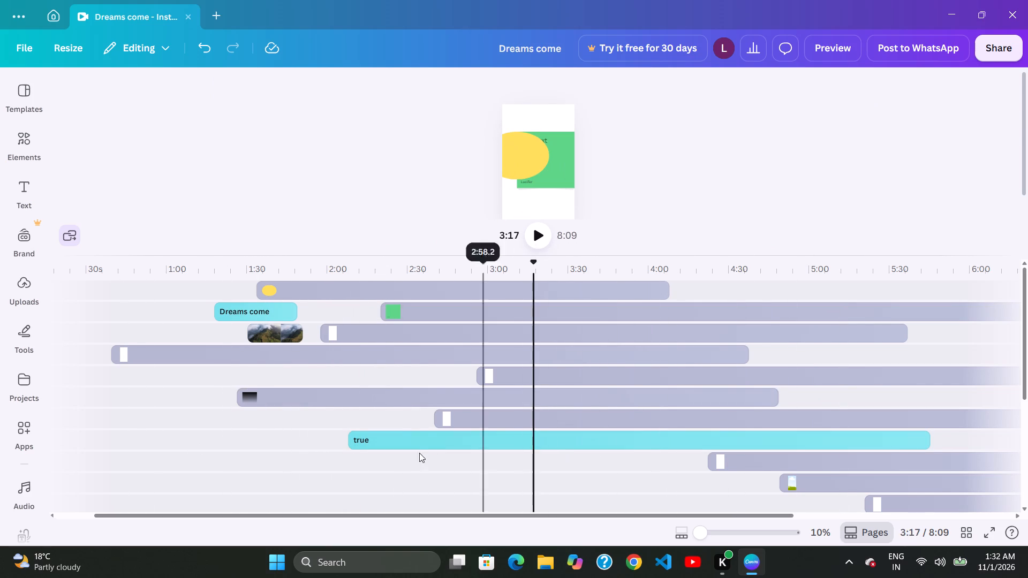
pyautogui.click(411, 453)
pyautogui.click(297, 453)
pyautogui.click(488, 416)
pyautogui.click(611, 396)
pyautogui.click(745, 396)
pyautogui.click(858, 398)
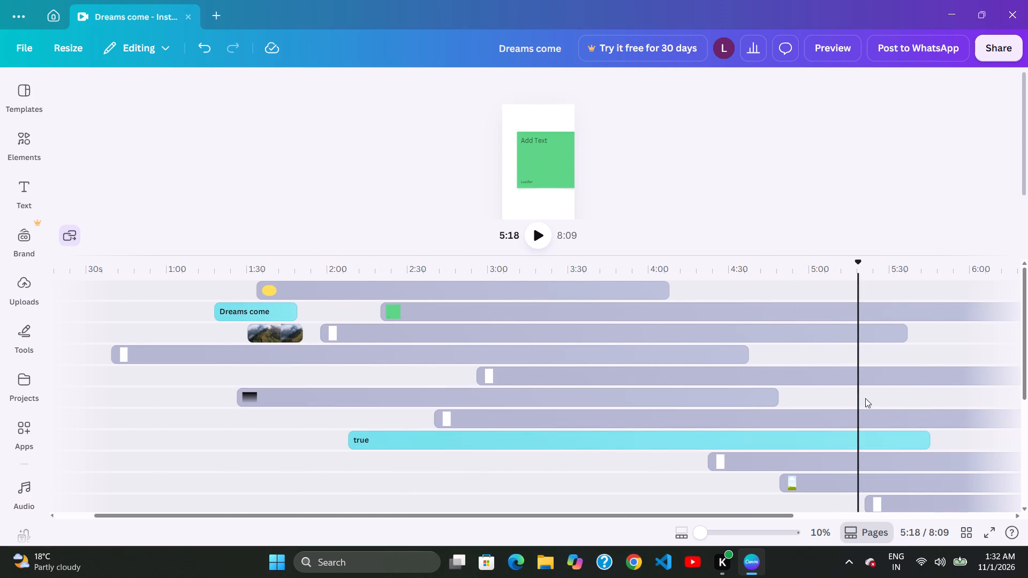
pyautogui.click(925, 398)
pyautogui.click(840, 399)
pyautogui.click(661, 399)
pyautogui.moveTo(409, 415); pyautogui.dragTo(403, 423)
# Scrub the timeline along the upper tracks between about 1:06 and 5:40 to examine the frames with the green note.
pyautogui.click(343, 342)
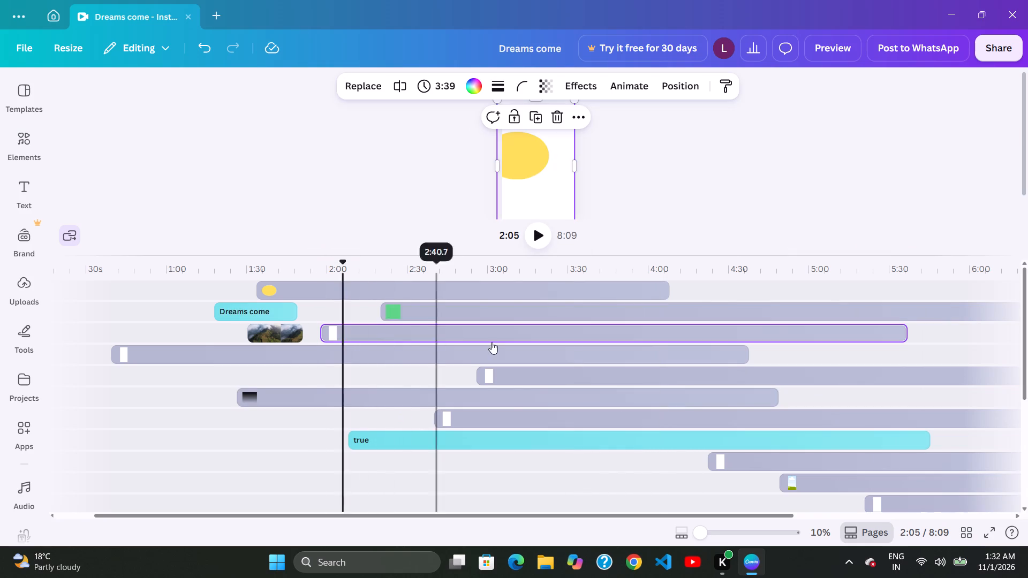
pyautogui.click(493, 342)
pyautogui.click(709, 326)
pyautogui.click(577, 337)
pyautogui.click(758, 309)
pyautogui.click(919, 309)
pyautogui.click(834, 313)
pyautogui.click(898, 304)
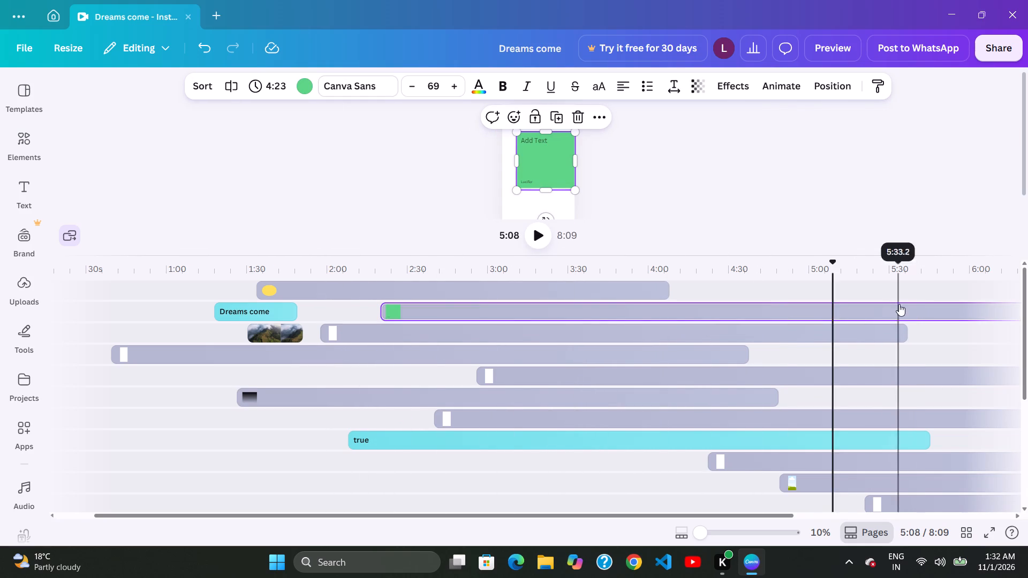
pyautogui.click(698, 312)
pyautogui.click(539, 312)
pyautogui.click(374, 323)
pyautogui.click(186, 332)
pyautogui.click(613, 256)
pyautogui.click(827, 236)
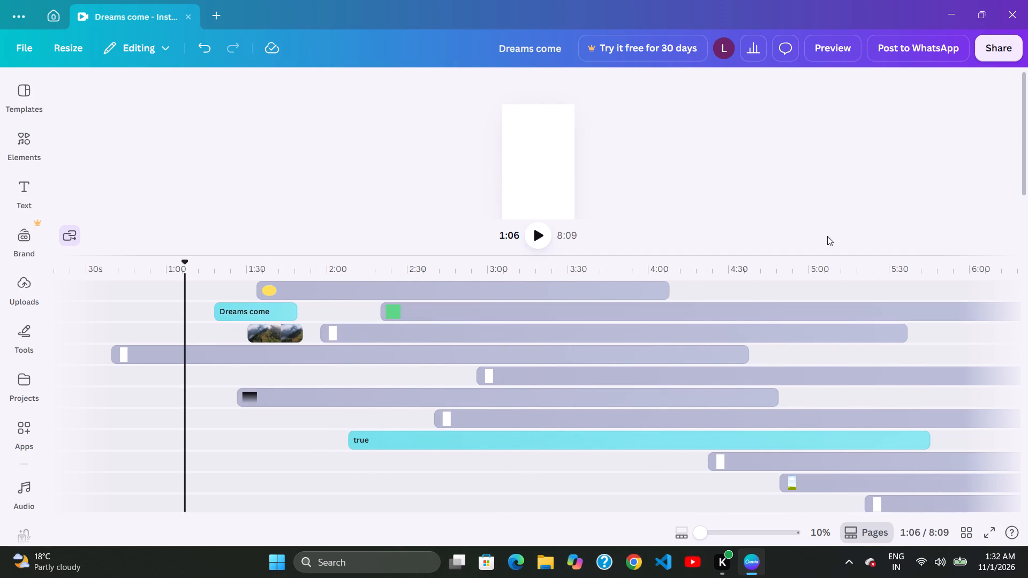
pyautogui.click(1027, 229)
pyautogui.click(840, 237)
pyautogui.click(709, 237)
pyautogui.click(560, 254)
# Move the white overlay clip following the mountain video onto its own track directly below, starting at about 1:49.
pyautogui.click(422, 274)
pyautogui.click(543, 267)
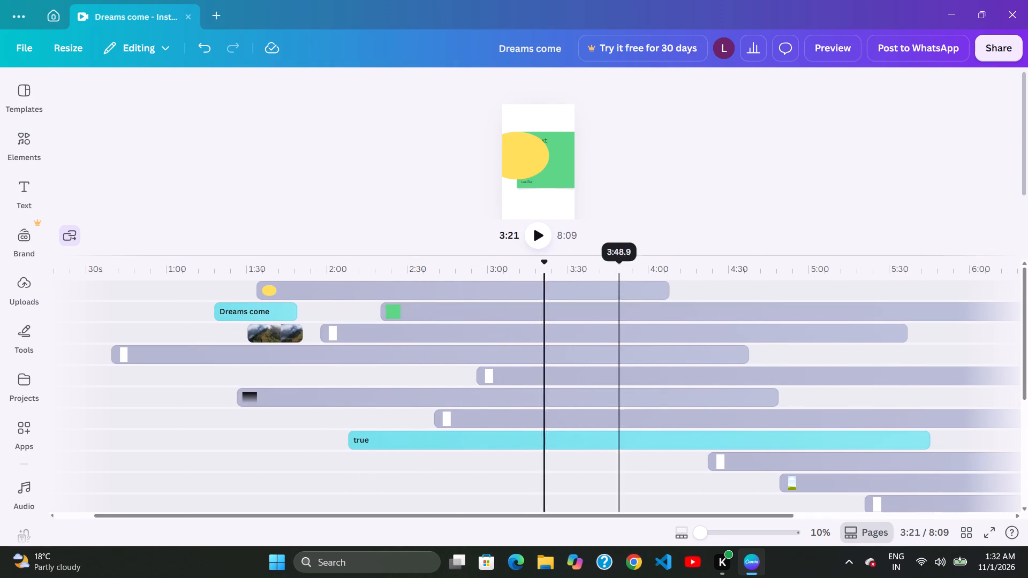
pyautogui.moveTo(645, 265); pyautogui.dragTo(651, 264)
pyautogui.moveTo(732, 262); pyautogui.dragTo(738, 262)
pyautogui.moveTo(794, 262); pyautogui.dragTo(811, 262)
pyautogui.click(749, 327)
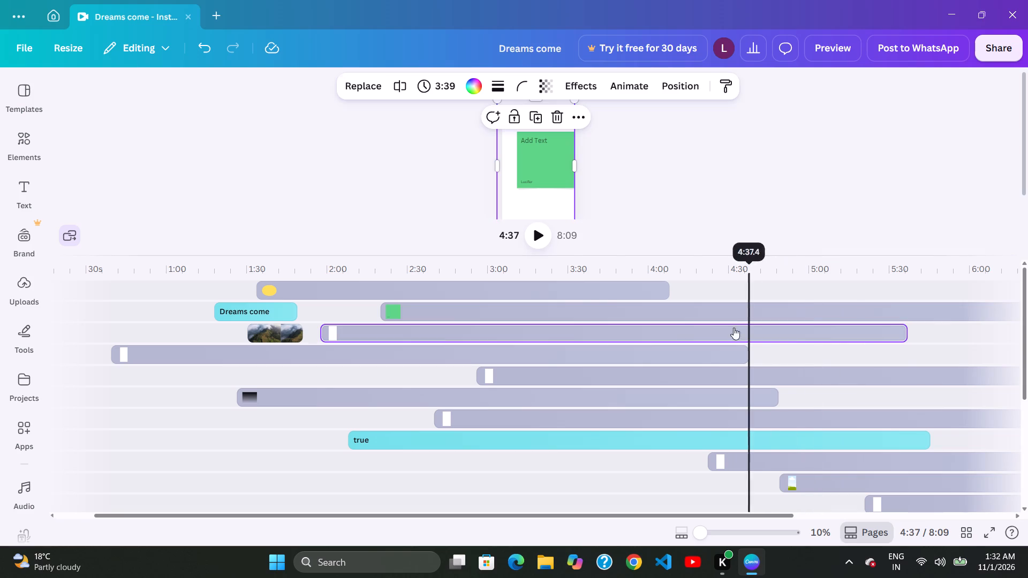
pyautogui.moveTo(577, 330); pyautogui.dragTo(572, 331)
pyautogui.moveTo(436, 332); pyautogui.dragTo(416, 339)
# Move the gradient clip slightly later to start at about 1:30.
pyautogui.click(160, 391)
pyautogui.click(440, 419)
pyautogui.moveTo(599, 421); pyautogui.dragTo(606, 422)
pyautogui.click(712, 428)
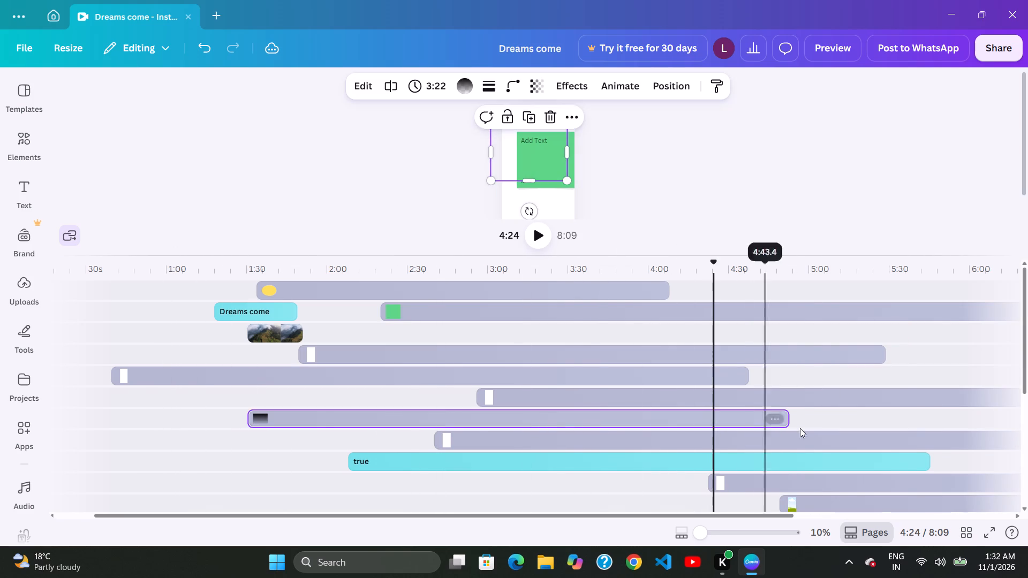
# Move the long fifth-track clip slightly earlier to start at about 0:38.
pyautogui.click(810, 428)
pyautogui.click(948, 432)
pyautogui.click(822, 431)
pyautogui.click(738, 404)
pyautogui.click(641, 382)
pyautogui.click(516, 377)
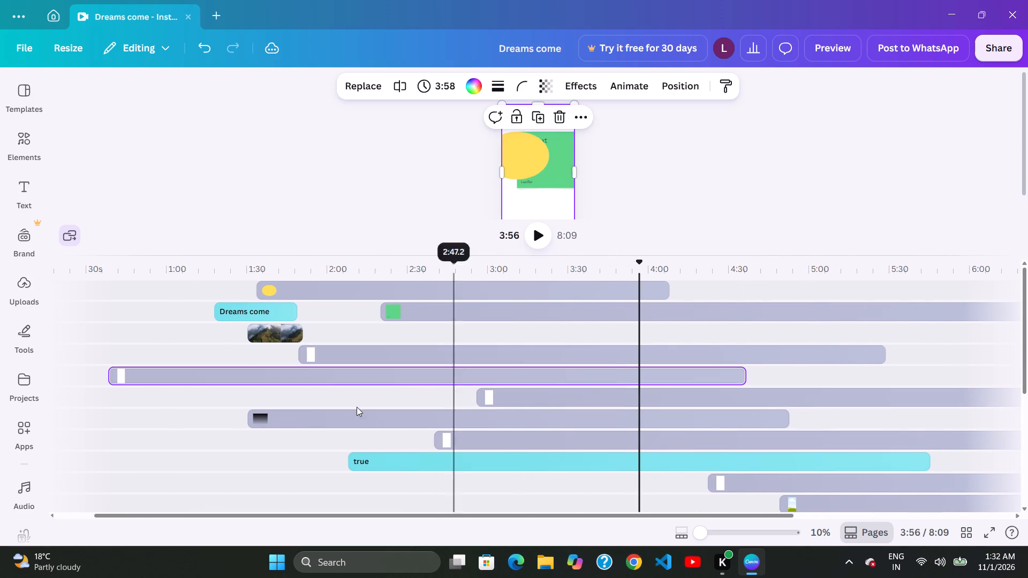
# Move the true text clip slightly later to start at about 2:11.
pyautogui.click(342, 412)
pyautogui.moveTo(321, 471); pyautogui.dragTo(330, 474)
pyautogui.moveTo(373, 489); pyautogui.dragTo(394, 494)
pyautogui.click(469, 485)
pyautogui.moveTo(511, 462); pyautogui.dragTo(524, 459)
# Move the white overlay clip just above the true text track later to start at about 2:48.
pyautogui.moveTo(538, 448); pyautogui.dragTo(551, 446)
pyautogui.moveTo(592, 434); pyautogui.dragTo(601, 432)
pyautogui.moveTo(669, 427); pyautogui.dragTo(676, 427)
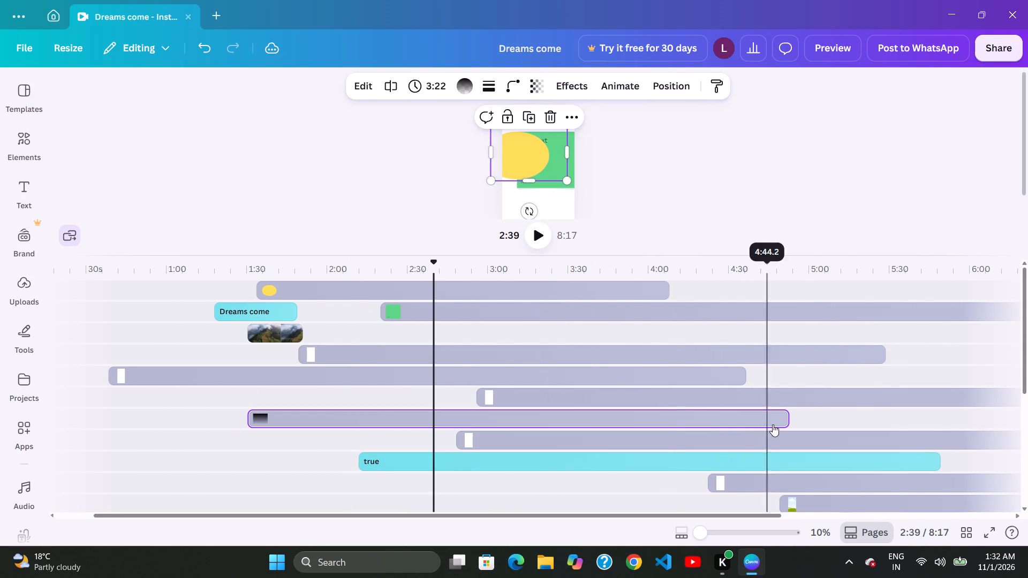
# Move the white overlay clip just below the true text track earlier to start at about 4:16.
pyautogui.click(912, 419)
pyautogui.click(903, 459)
pyautogui.moveTo(857, 483); pyautogui.dragTo(844, 488)
pyautogui.moveTo(718, 482); pyautogui.dragTo(714, 473)
# Move the true text clip slightly later to start at about 2:15.
pyautogui.click(597, 400)
pyautogui.moveTo(547, 388); pyautogui.dragTo(541, 389)
pyautogui.click(428, 389)
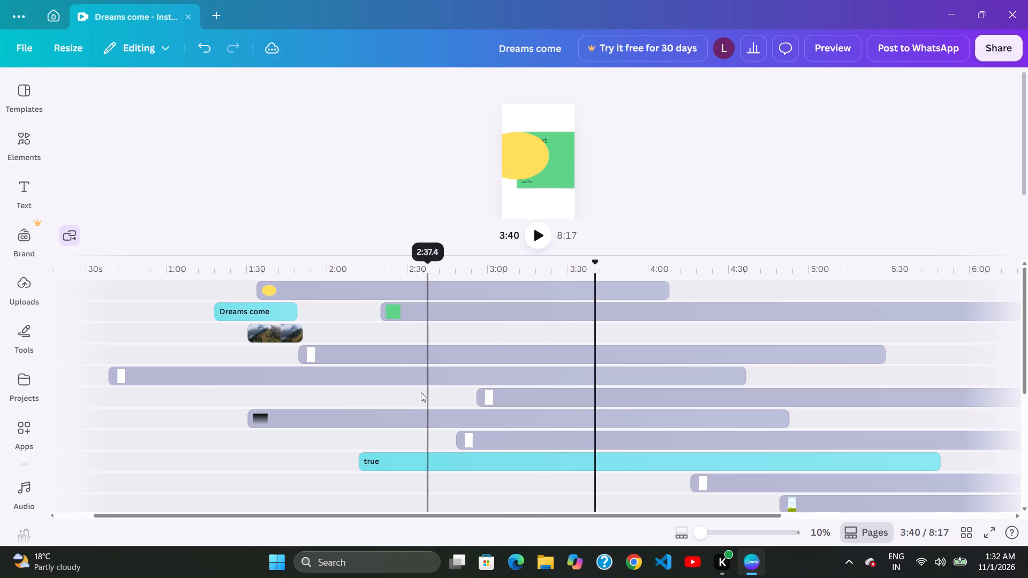
pyautogui.moveTo(301, 441); pyautogui.dragTo(306, 450)
pyautogui.moveTo(388, 461); pyautogui.dragTo(399, 466)
pyautogui.moveTo(470, 386); pyautogui.dragTo(485, 384)
# Move the gradient clip later to start at about 1:46.
pyautogui.click(542, 371)
pyautogui.moveTo(571, 413); pyautogui.dragTo(602, 415)
pyautogui.moveTo(647, 424); pyautogui.dragTo(652, 424)
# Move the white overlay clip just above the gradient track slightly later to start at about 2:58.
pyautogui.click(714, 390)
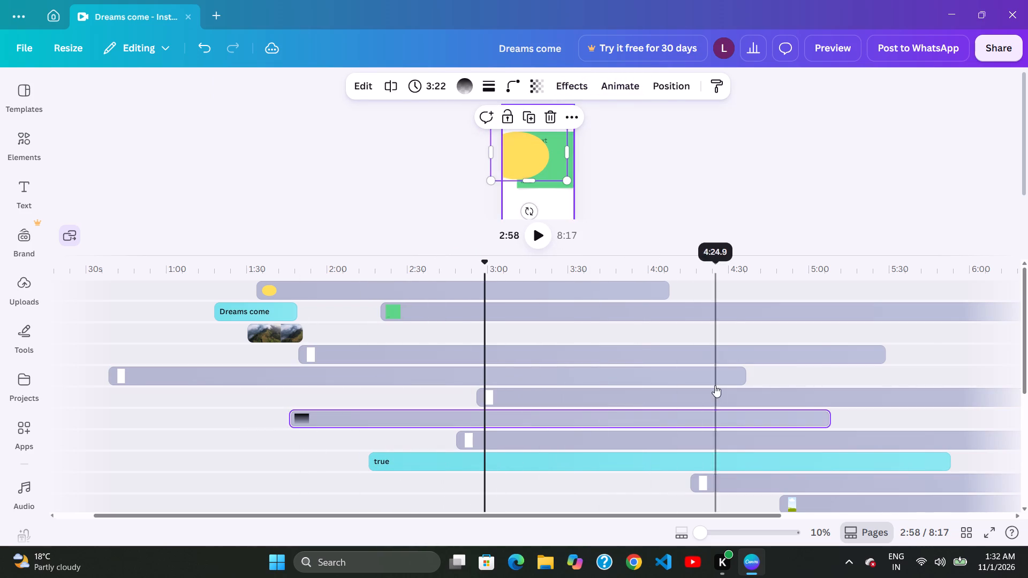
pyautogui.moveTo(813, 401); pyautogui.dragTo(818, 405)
# Move the white overlay clip just above the true text track earlier to start at about 2:31.
pyautogui.moveTo(825, 441); pyautogui.dragTo(794, 442)
pyautogui.moveTo(682, 442); pyautogui.dragTo(667, 437)
# Scrub the timeline between about 2:20 and 4:47 to check how the overlay clips overlap.
pyautogui.click(540, 389)
pyautogui.click(516, 343)
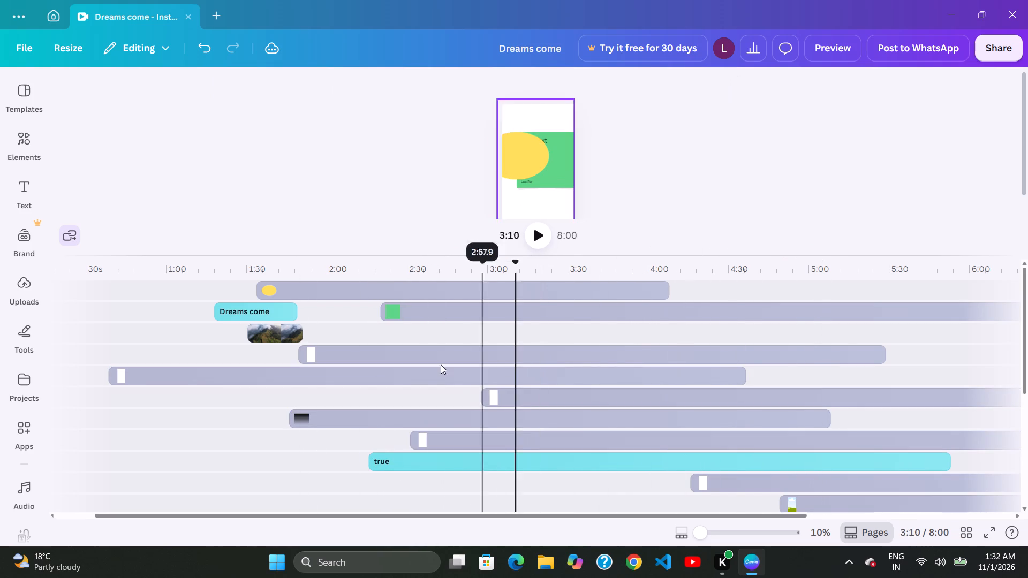
pyautogui.click(440, 364)
pyautogui.moveTo(379, 408); pyautogui.dragTo(365, 436)
pyautogui.click(319, 447)
pyautogui.click(287, 441)
pyautogui.click(340, 381)
pyautogui.click(381, 352)
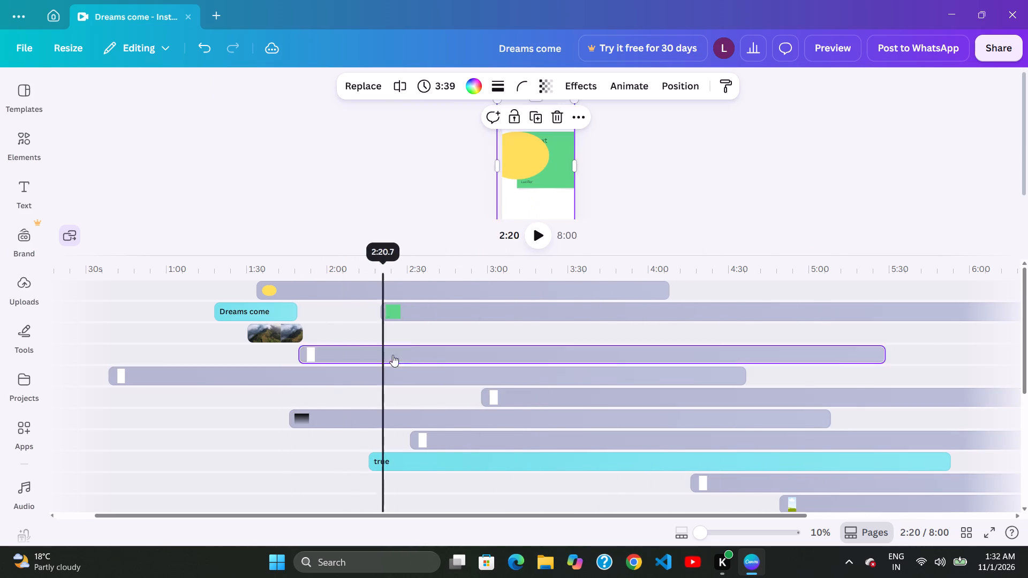
pyautogui.click(463, 338)
pyautogui.click(518, 325)
pyautogui.click(549, 313)
pyautogui.click(659, 358)
pyautogui.click(702, 377)
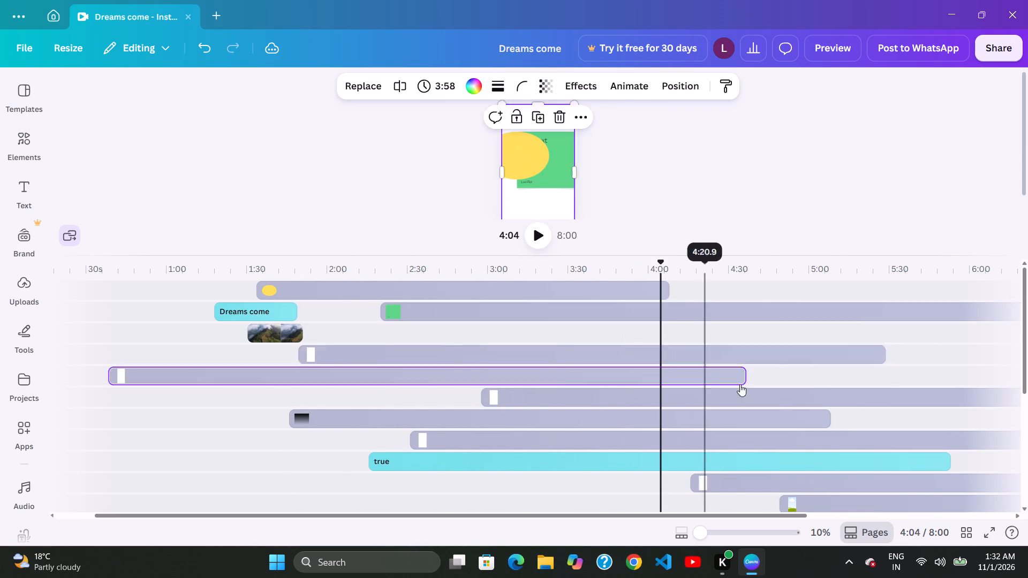
pyautogui.click(776, 400)
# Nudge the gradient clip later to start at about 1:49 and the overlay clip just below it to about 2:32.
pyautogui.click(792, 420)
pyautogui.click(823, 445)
# Move the true text clip slightly later to start at about 2:17.
pyautogui.click(876, 462)
pyautogui.click(811, 468)
pyautogui.moveTo(736, 465); pyautogui.dragTo(730, 465)
# Scrub the timeline around 1:39 to 2:32 to check the timing of the mountain video and neighbouring clips.
pyautogui.click(636, 444)
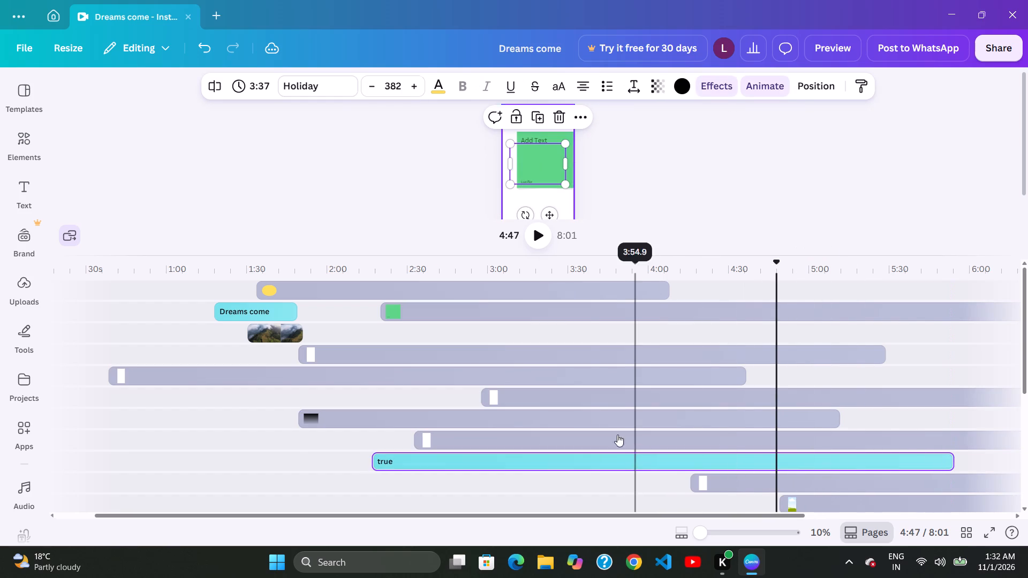
pyautogui.click(585, 413)
pyautogui.click(553, 377)
pyautogui.click(528, 346)
pyautogui.click(503, 334)
pyautogui.click(403, 295)
pyautogui.click(356, 280)
pyautogui.click(272, 331)
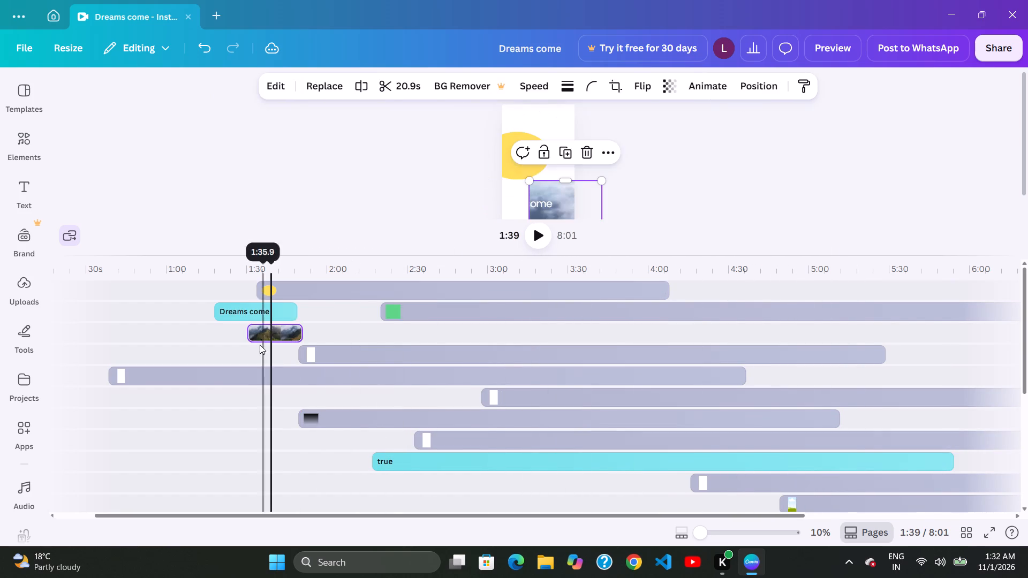
pyautogui.click(260, 345)
pyautogui.moveTo(271, 391); pyautogui.dragTo(274, 397)
pyautogui.moveTo(287, 423); pyautogui.dragTo(312, 444)
pyautogui.moveTo(339, 458); pyautogui.dragTo(352, 465)
pyautogui.moveTo(400, 478); pyautogui.dragTo(406, 478)
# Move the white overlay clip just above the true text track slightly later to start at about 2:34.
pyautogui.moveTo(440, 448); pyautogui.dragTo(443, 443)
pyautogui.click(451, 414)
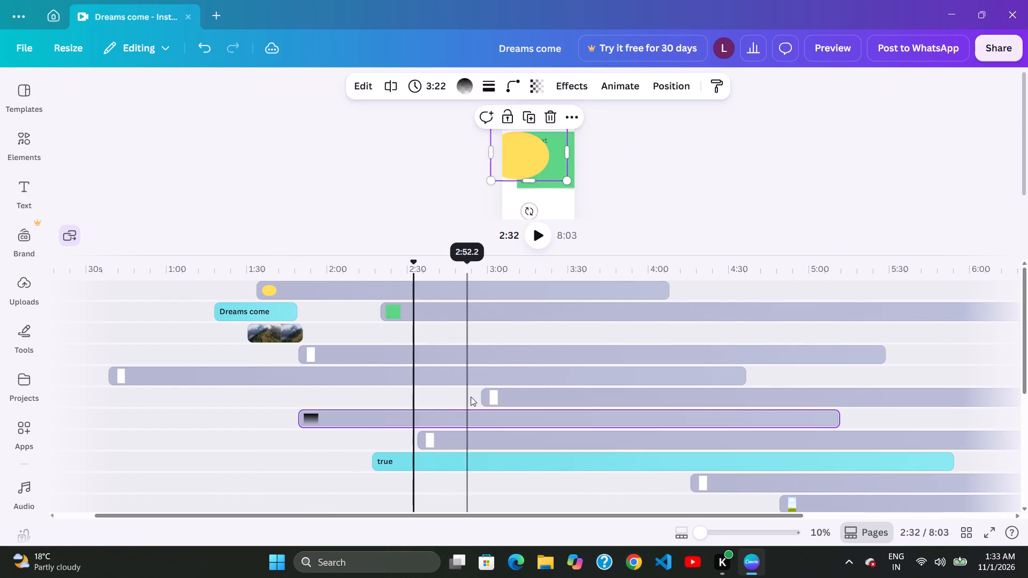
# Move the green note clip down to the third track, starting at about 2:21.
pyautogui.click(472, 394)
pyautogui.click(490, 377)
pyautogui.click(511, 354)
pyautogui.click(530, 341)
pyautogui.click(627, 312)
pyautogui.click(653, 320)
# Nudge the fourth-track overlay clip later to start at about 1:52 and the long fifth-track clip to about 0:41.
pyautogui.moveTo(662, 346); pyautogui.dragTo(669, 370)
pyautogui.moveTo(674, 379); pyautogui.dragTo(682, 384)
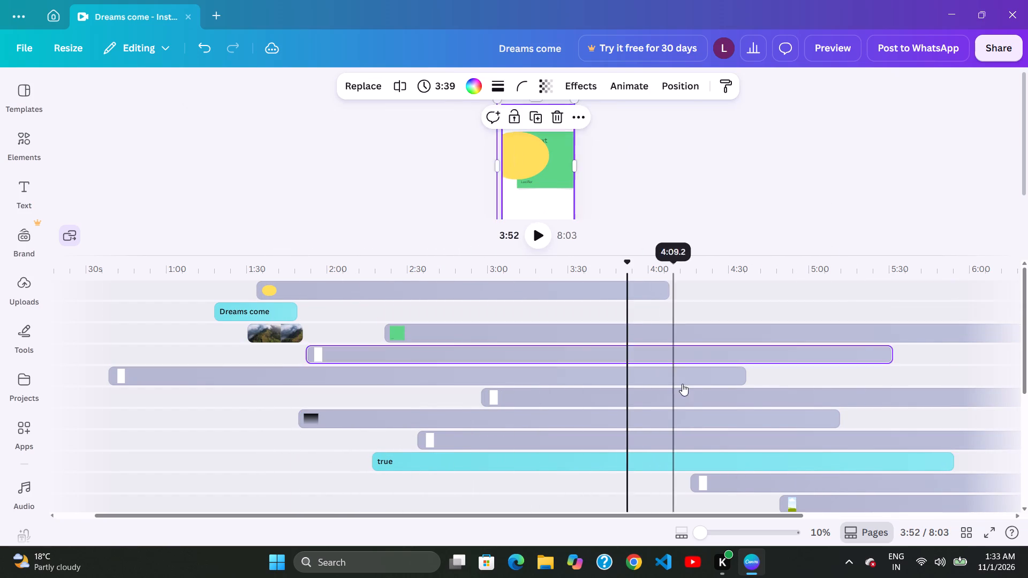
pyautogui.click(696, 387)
# Move the green note clip back up to the second track, starting at about 2:21.
pyautogui.moveTo(678, 325); pyautogui.dragTo(676, 307)
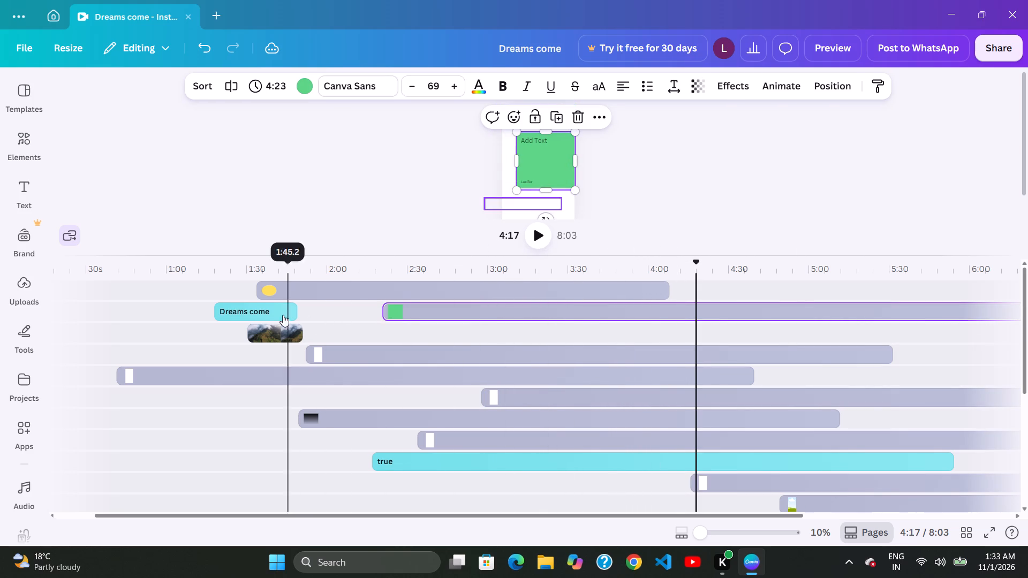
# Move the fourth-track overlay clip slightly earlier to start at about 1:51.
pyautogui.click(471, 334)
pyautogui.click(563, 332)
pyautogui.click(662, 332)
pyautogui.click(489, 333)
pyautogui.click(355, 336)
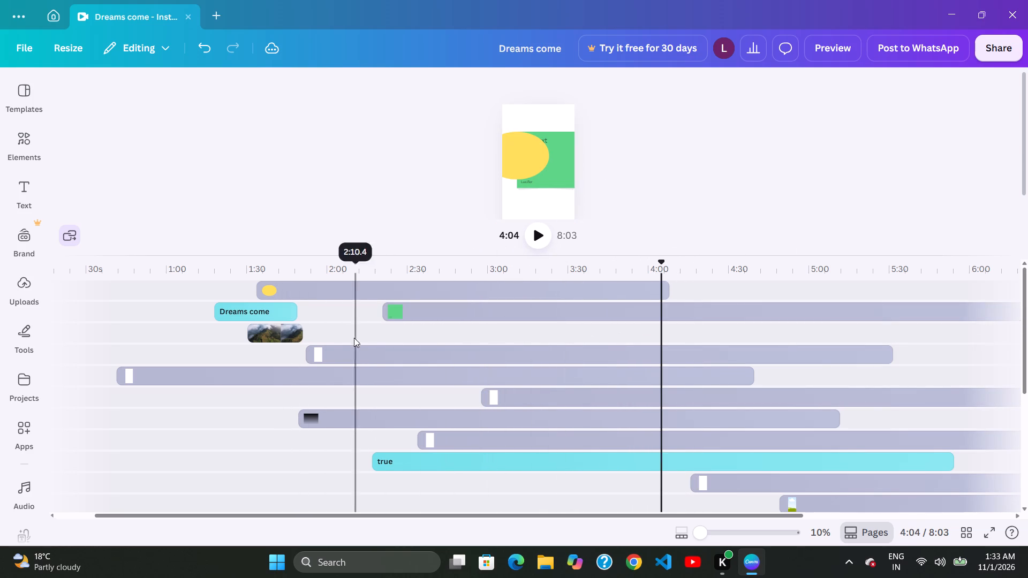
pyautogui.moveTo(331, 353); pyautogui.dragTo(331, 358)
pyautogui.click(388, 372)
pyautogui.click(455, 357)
# Move the gradient clip slightly earlier to start at about 1:46.
pyautogui.moveTo(534, 339); pyautogui.dragTo(539, 339)
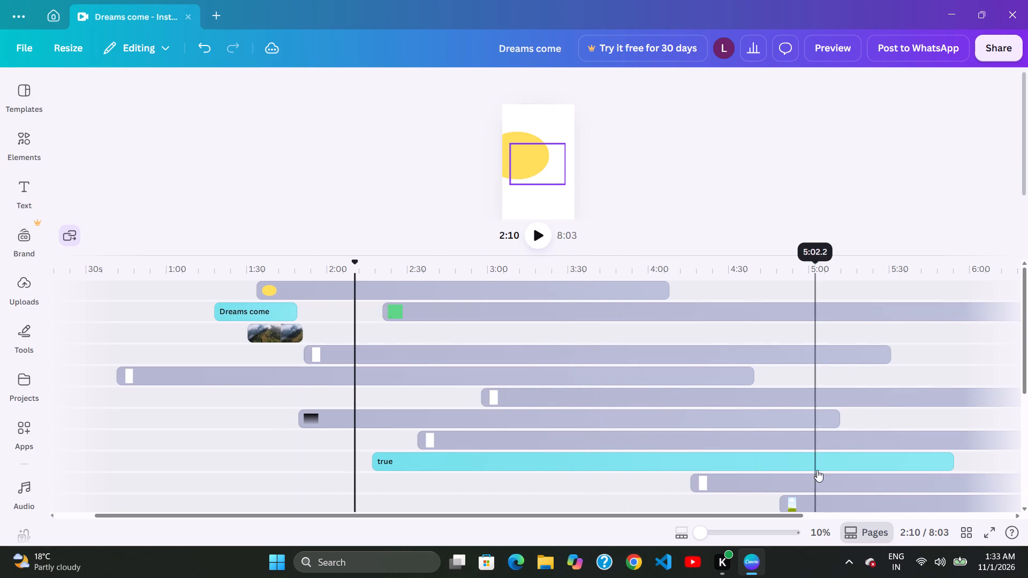
pyautogui.click(959, 378)
pyautogui.click(852, 383)
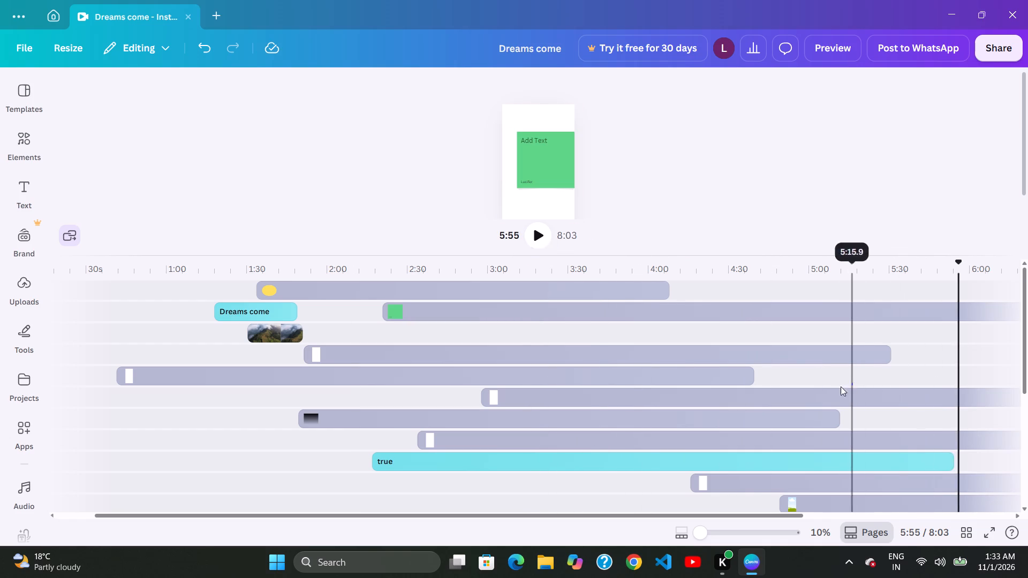
pyautogui.click(770, 386)
pyautogui.click(702, 349)
pyautogui.moveTo(642, 367); pyautogui.dragTo(642, 378)
pyautogui.moveTo(589, 415); pyautogui.dragTo(580, 415)
pyautogui.click(511, 401)
pyautogui.click(422, 410)
pyautogui.click(305, 415)
pyautogui.click(361, 344)
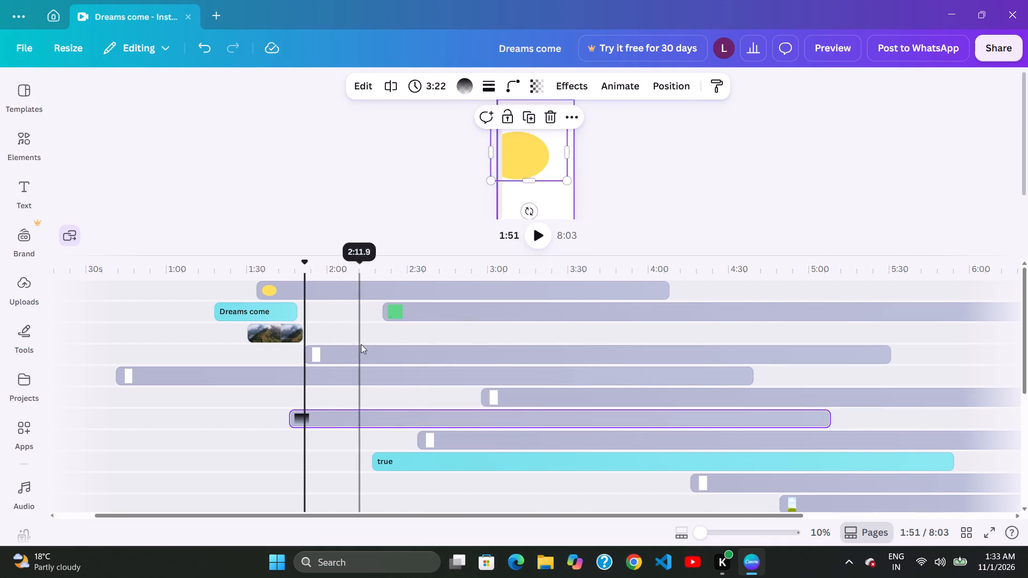
# Reposition the white overlay clip just above the gradient track to start at about 2:56.
pyautogui.click(447, 331)
pyautogui.click(450, 346)
pyautogui.moveTo(465, 378); pyautogui.dragTo(466, 384)
pyautogui.moveTo(482, 398); pyautogui.dragTo(491, 400)
pyautogui.click(525, 404)
pyautogui.click(571, 329)
pyautogui.moveTo(590, 396); pyautogui.dragTo(622, 415)
pyautogui.click(707, 403)
pyautogui.moveTo(705, 391); pyautogui.dragTo(661, 392)
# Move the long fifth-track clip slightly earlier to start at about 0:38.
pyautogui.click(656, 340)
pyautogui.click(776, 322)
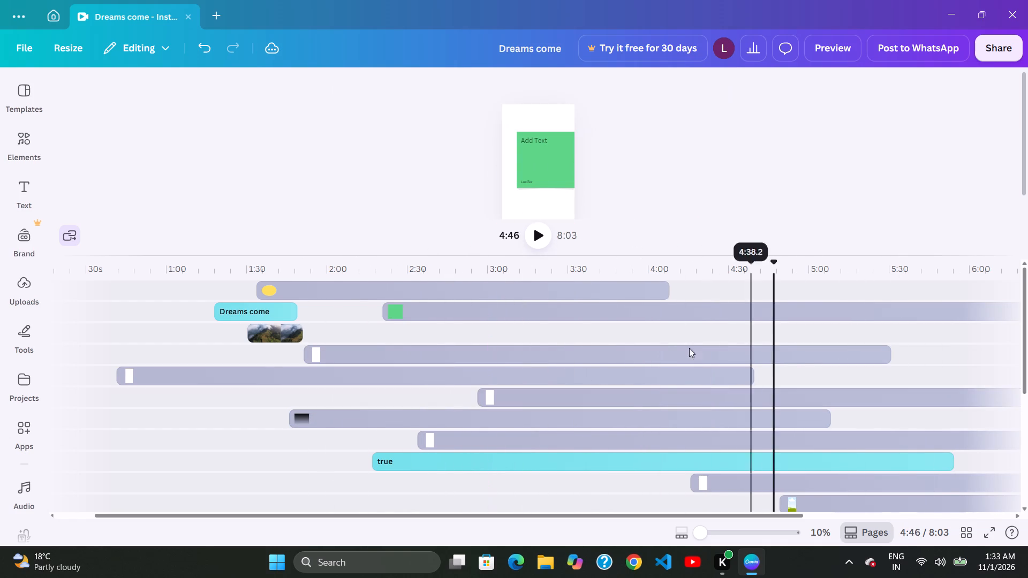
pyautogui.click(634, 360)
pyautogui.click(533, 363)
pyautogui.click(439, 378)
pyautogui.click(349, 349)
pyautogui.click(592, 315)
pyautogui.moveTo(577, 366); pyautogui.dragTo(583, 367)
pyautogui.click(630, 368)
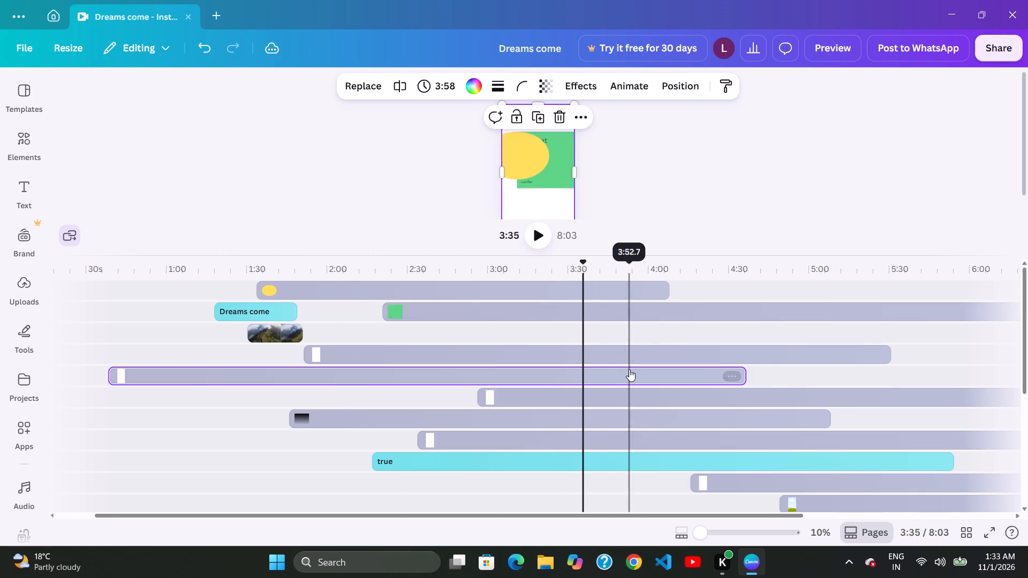
# Nudge the mountain video clip later to start at about 1:34 and the green note clip to about 2:22.
pyautogui.moveTo(293, 342); pyautogui.dragTo(298, 341)
pyautogui.click(472, 317)
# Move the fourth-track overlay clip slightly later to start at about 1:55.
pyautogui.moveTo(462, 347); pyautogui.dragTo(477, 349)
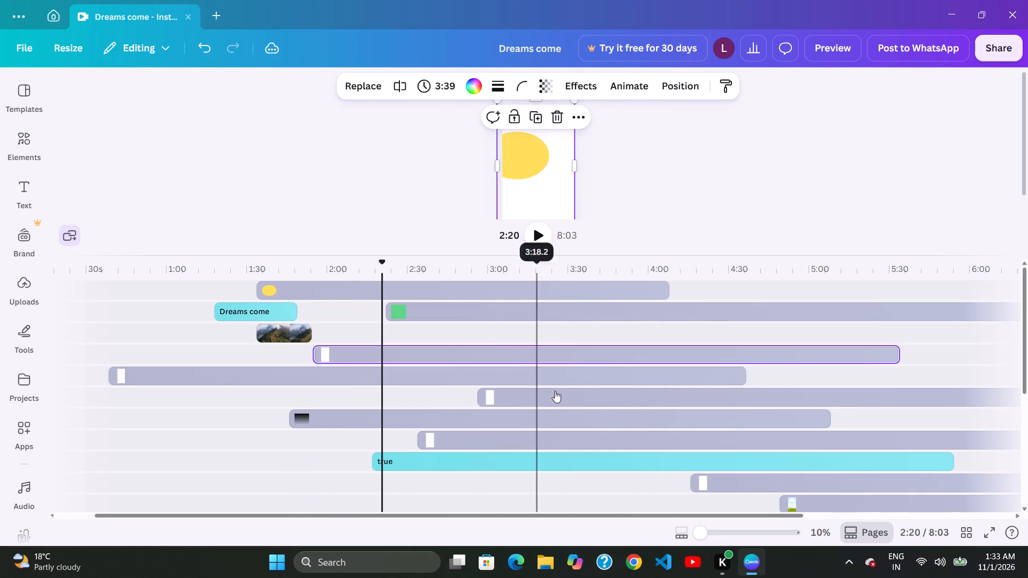
# Move the yellow shape clip slightly later to start at about 1:36.
pyautogui.click(586, 409)
pyautogui.click(649, 256)
pyautogui.moveTo(639, 339); pyautogui.dragTo(634, 345)
pyautogui.click(548, 347)
pyautogui.click(611, 309)
pyautogui.click(606, 340)
pyautogui.click(473, 323)
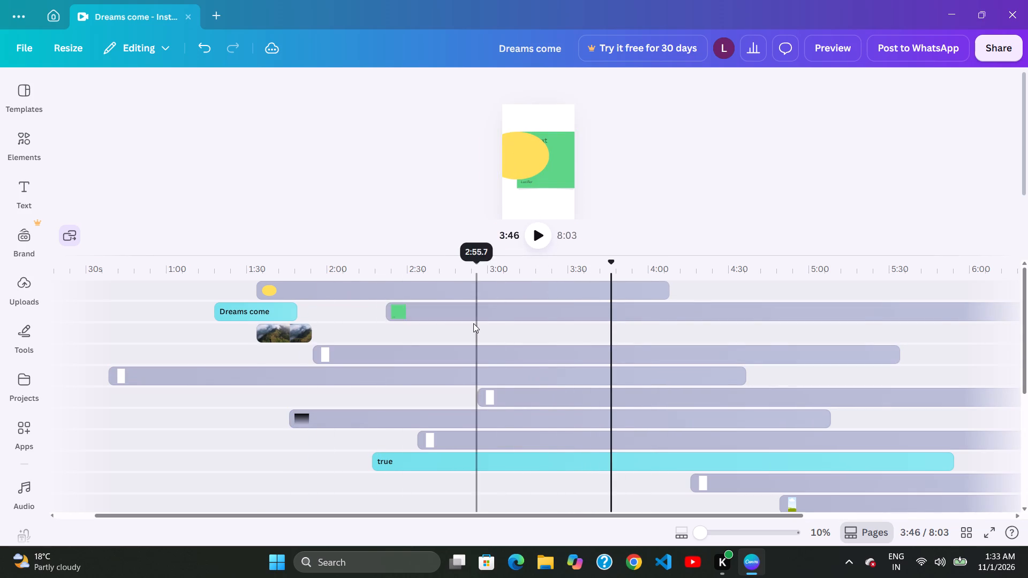
pyautogui.moveTo(502, 286); pyautogui.dragTo(508, 287)
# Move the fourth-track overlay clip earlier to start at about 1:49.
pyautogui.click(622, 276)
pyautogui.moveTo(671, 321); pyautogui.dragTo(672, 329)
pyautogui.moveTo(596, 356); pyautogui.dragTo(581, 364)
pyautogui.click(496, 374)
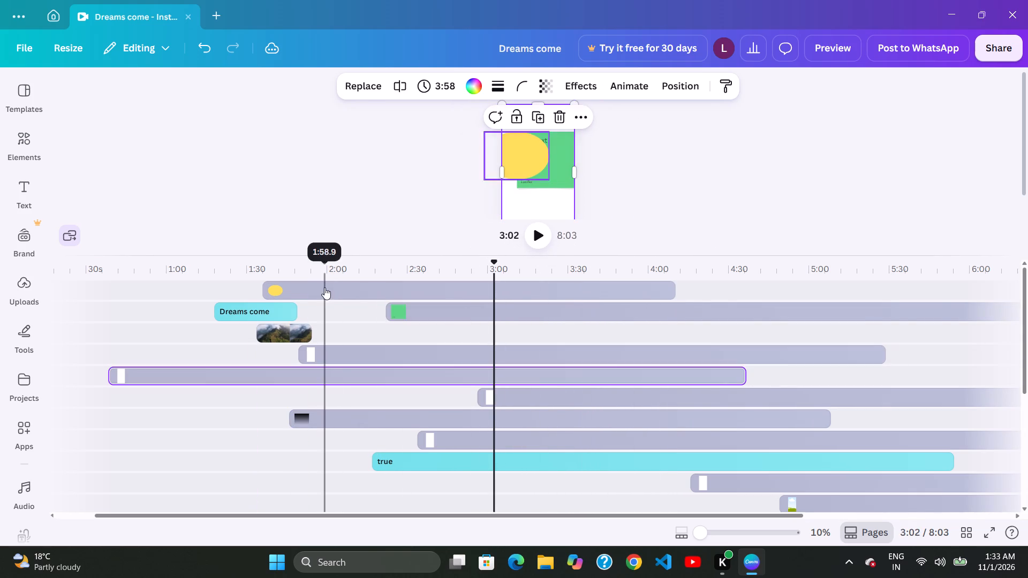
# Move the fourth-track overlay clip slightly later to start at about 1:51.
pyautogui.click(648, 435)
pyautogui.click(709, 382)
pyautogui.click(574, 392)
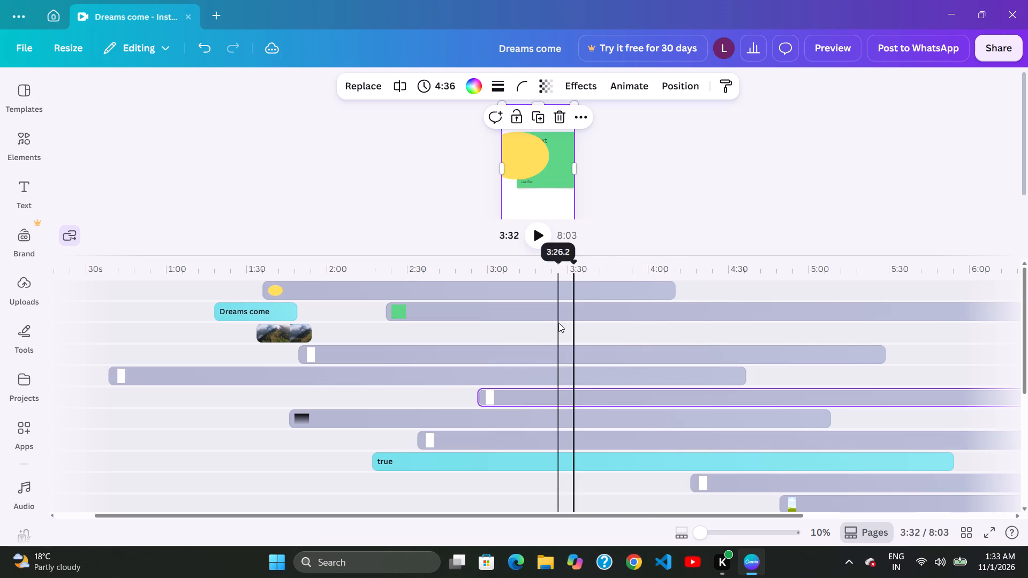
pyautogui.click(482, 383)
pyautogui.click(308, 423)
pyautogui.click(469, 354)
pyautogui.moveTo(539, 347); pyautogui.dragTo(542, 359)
# Move the white overlay clip just above the true text track slightly earlier to start at about 2:31.
pyautogui.click(557, 445)
pyautogui.click(633, 394)
pyautogui.click(654, 337)
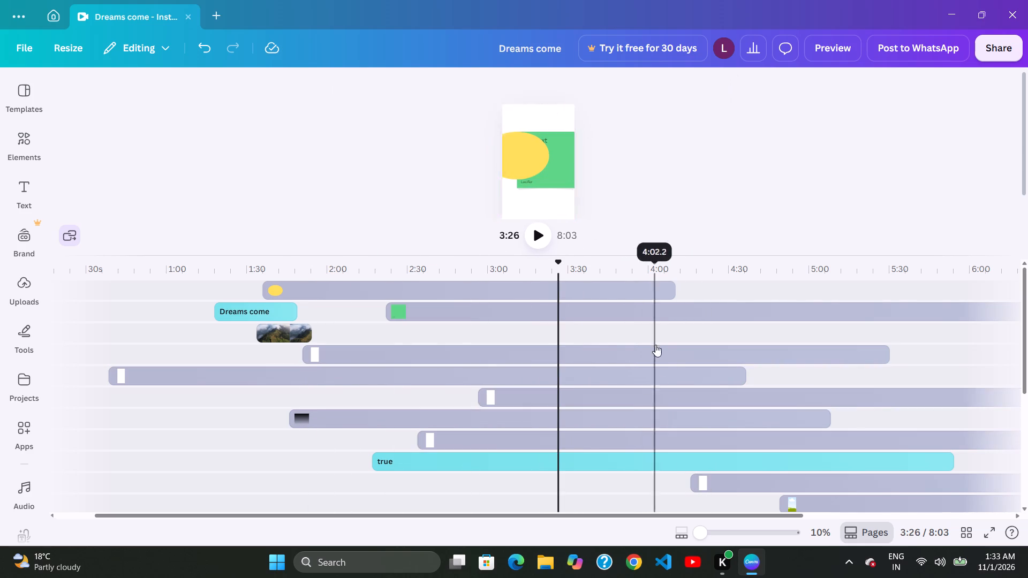
pyautogui.click(666, 418)
pyautogui.moveTo(586, 438); pyautogui.dragTo(579, 445)
# Move the long fifth-track clip slightly later to start at about 0:42.
pyautogui.click(419, 453)
pyautogui.click(506, 349)
pyautogui.click(616, 313)
pyautogui.moveTo(587, 384); pyautogui.dragTo(596, 391)
# Scrub the timeline between about 3:16 and 5:30 to check the arrangement of the overlapping clips.
pyautogui.click(699, 419)
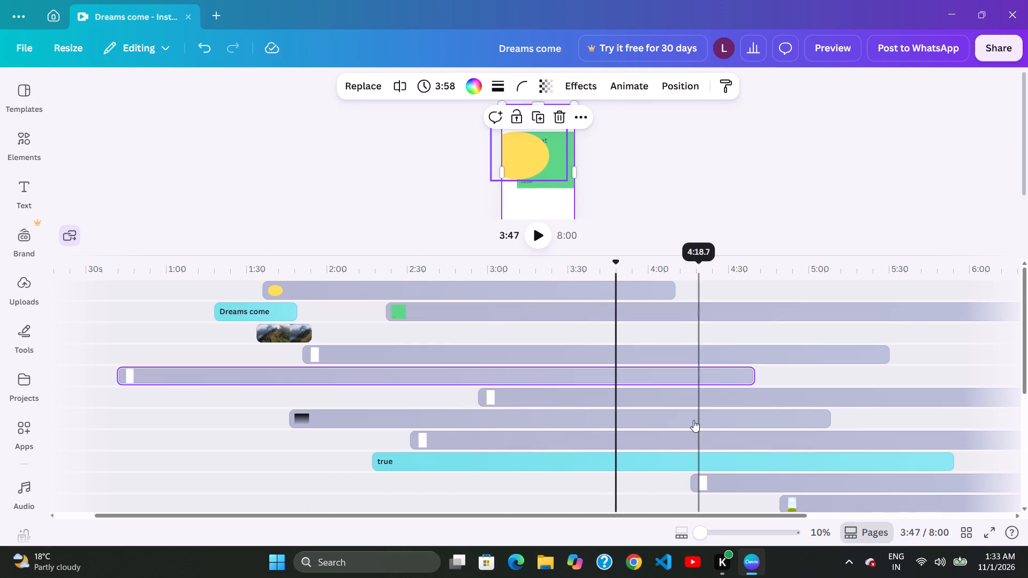
pyautogui.click(483, 435)
pyautogui.click(361, 363)
pyautogui.click(455, 308)
pyautogui.moveTo(499, 386); pyautogui.dragTo(508, 389)
pyautogui.click(546, 382)
pyautogui.click(573, 361)
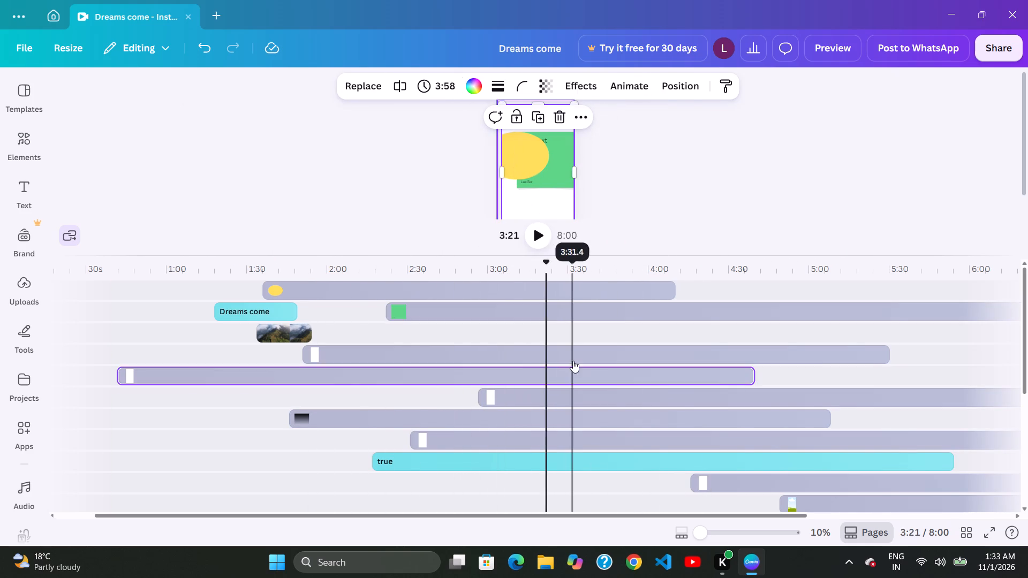
pyautogui.click(578, 358)
pyautogui.click(805, 364)
pyautogui.click(710, 345)
pyautogui.click(699, 345)
pyautogui.click(598, 346)
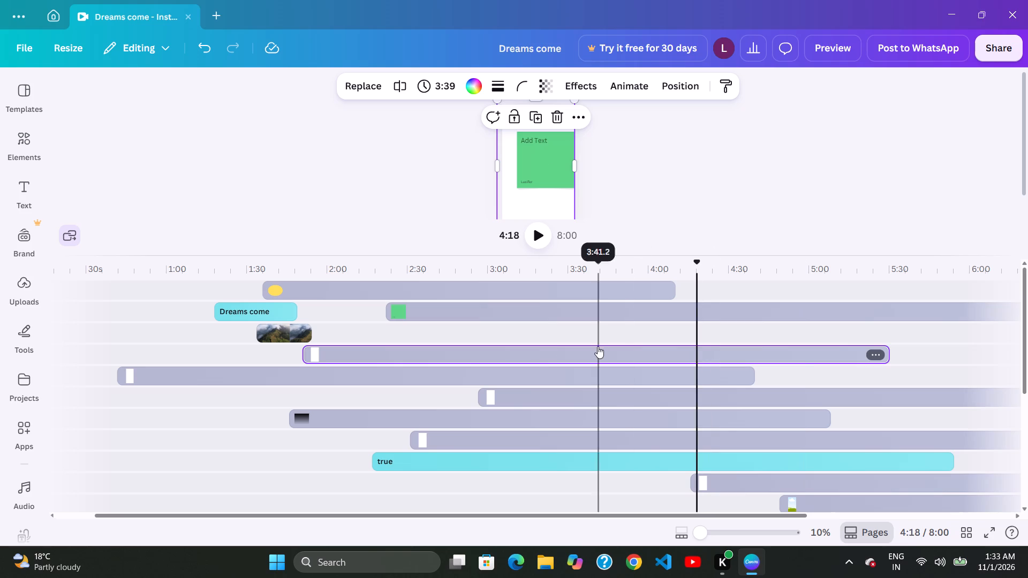
pyautogui.moveTo(538, 346); pyautogui.dragTo(532, 346)
pyautogui.click(413, 346)
pyautogui.click(531, 348)
pyautogui.moveTo(569, 340); pyautogui.dragTo(577, 338)
pyautogui.moveTo(671, 336); pyautogui.dragTo(689, 338)
pyautogui.moveTo(821, 338); pyautogui.dragTo(831, 338)
pyautogui.moveTo(919, 337); pyautogui.dragTo(919, 336)
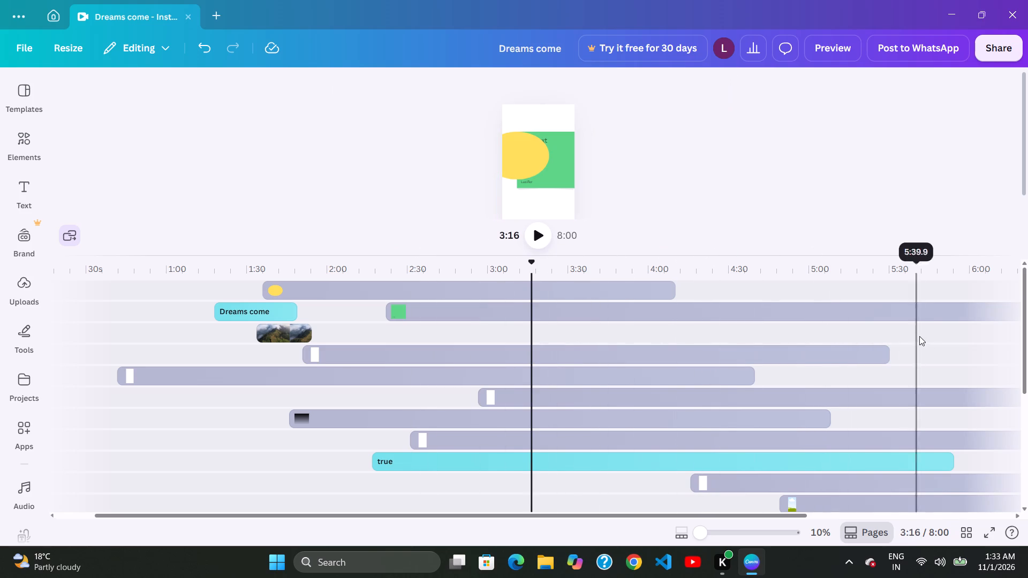
pyautogui.moveTo(919, 336); pyautogui.dragTo(925, 339)
pyautogui.moveTo(965, 355); pyautogui.dragTo(974, 355)
pyautogui.click(927, 356)
pyautogui.click(901, 357)
# Move the fourth-track overlay clip much earlier to start at about 1:14.
pyautogui.moveTo(857, 358); pyautogui.dragTo(852, 358)
pyautogui.moveTo(790, 358); pyautogui.dragTo(691, 357)
pyautogui.moveTo(637, 355); pyautogui.dragTo(631, 355)
pyautogui.click(551, 354)
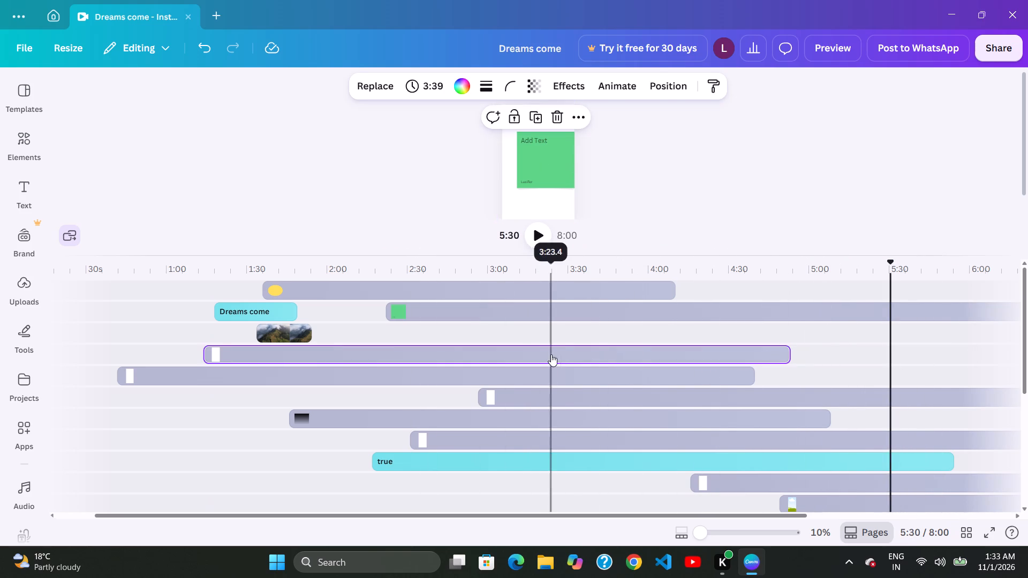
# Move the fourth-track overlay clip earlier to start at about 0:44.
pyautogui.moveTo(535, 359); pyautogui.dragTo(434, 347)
# Scrub the timeline from about 1:35 onward to check the arrangement of the overlay clip and the mountain video.
pyautogui.click(279, 324)
pyautogui.click(263, 325)
pyautogui.moveTo(239, 327); pyautogui.dragTo(269, 332)
pyautogui.moveTo(325, 338); pyautogui.dragTo(393, 343)
pyautogui.moveTo(447, 346); pyautogui.dragTo(468, 347)
pyautogui.moveTo(509, 350); pyautogui.dragTo(504, 349)
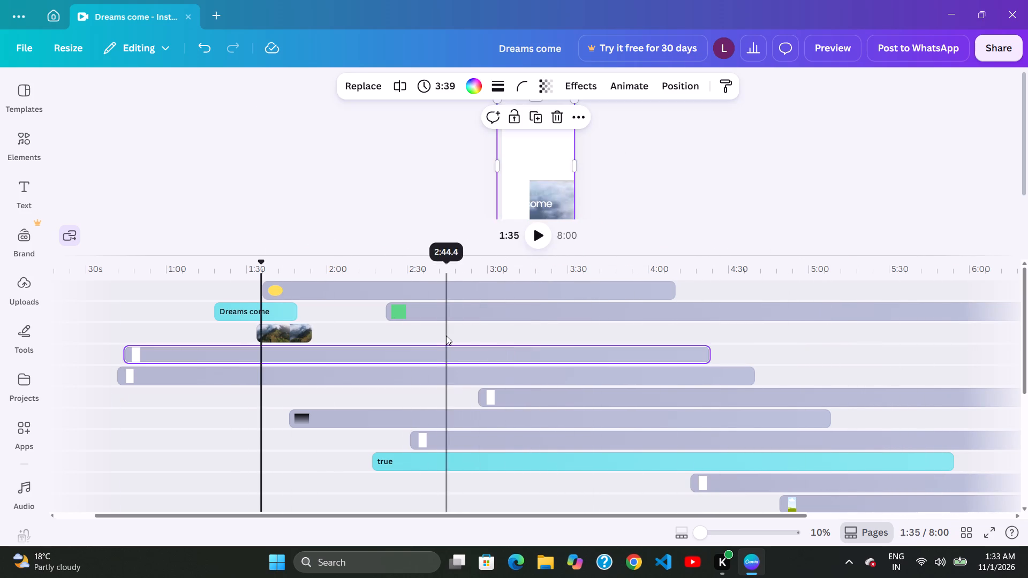
pyautogui.moveTo(446, 336); pyautogui.dragTo(550, 347)
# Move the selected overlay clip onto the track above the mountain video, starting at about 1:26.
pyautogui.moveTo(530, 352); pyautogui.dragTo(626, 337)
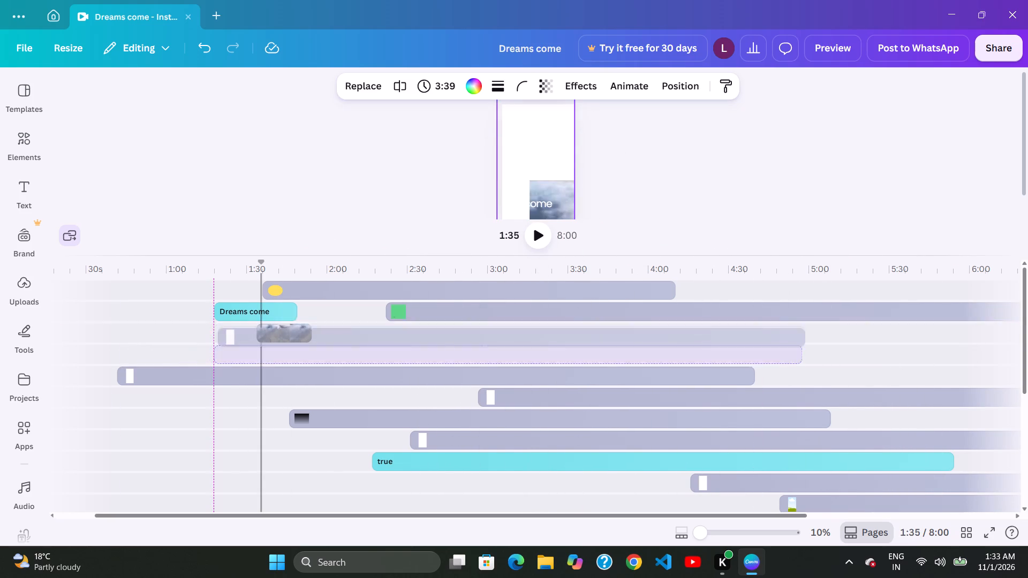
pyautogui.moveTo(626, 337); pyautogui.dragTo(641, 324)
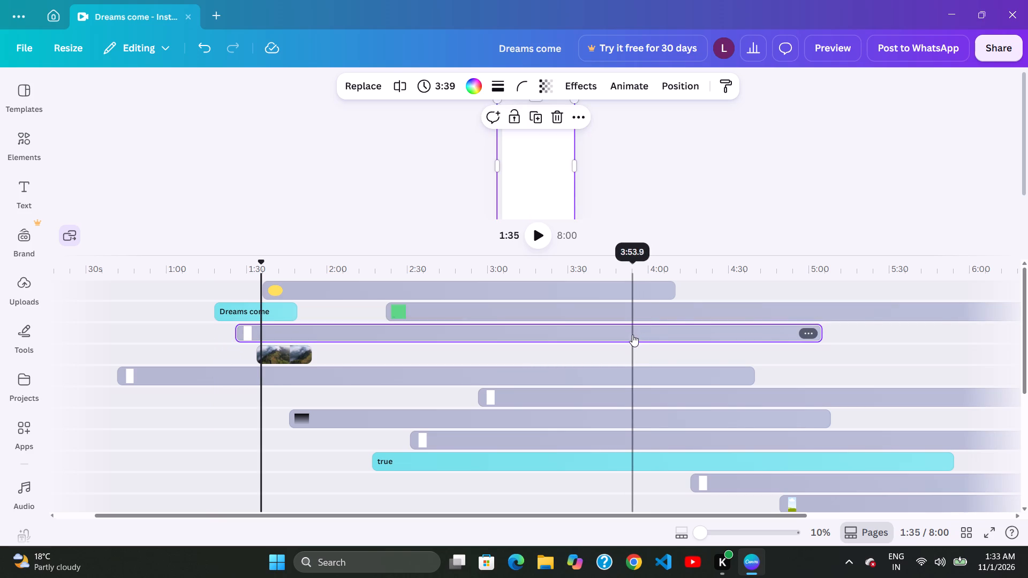
# Move the selected overlay clip back below the mountain video track, aligning its start with the video at about 1:34.
pyautogui.moveTo(629, 331); pyautogui.dragTo(649, 369)
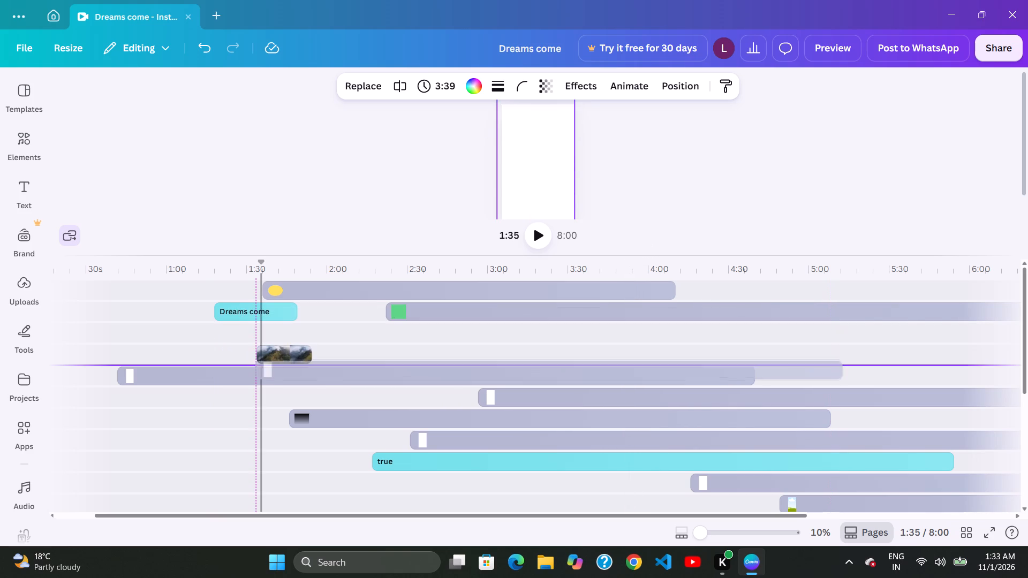
pyautogui.moveTo(649, 369); pyautogui.dragTo(651, 364)
# Place the playhead at 2:53 and shift the start of the sixth-track overlay clip slightly later to about 2:57.
pyautogui.scroll(-7, 541, 322)
pyautogui.scroll(5, 541, 315)
pyautogui.click(472, 339)
pyautogui.click(479, 392)
pyautogui.click(587, 418)
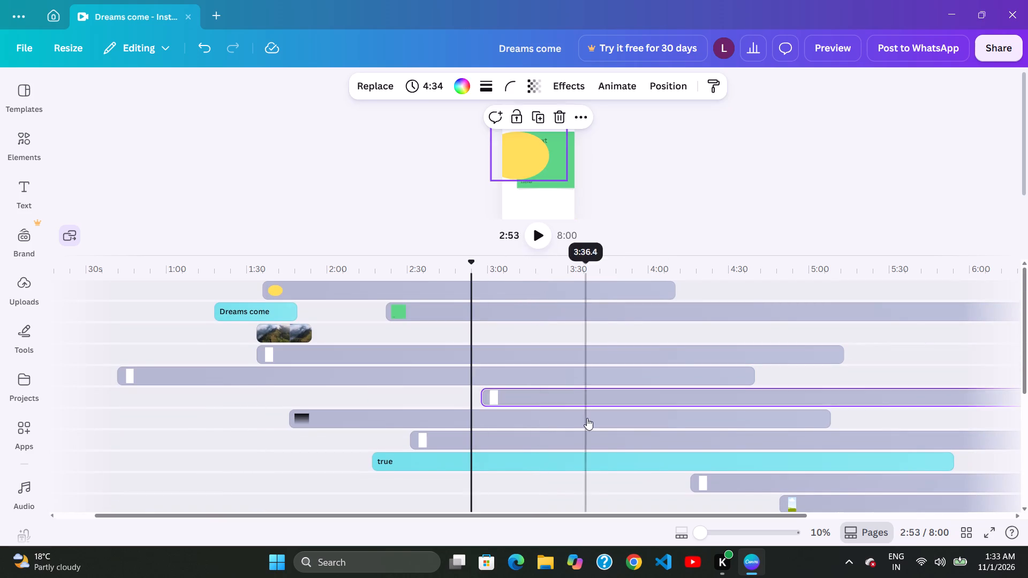
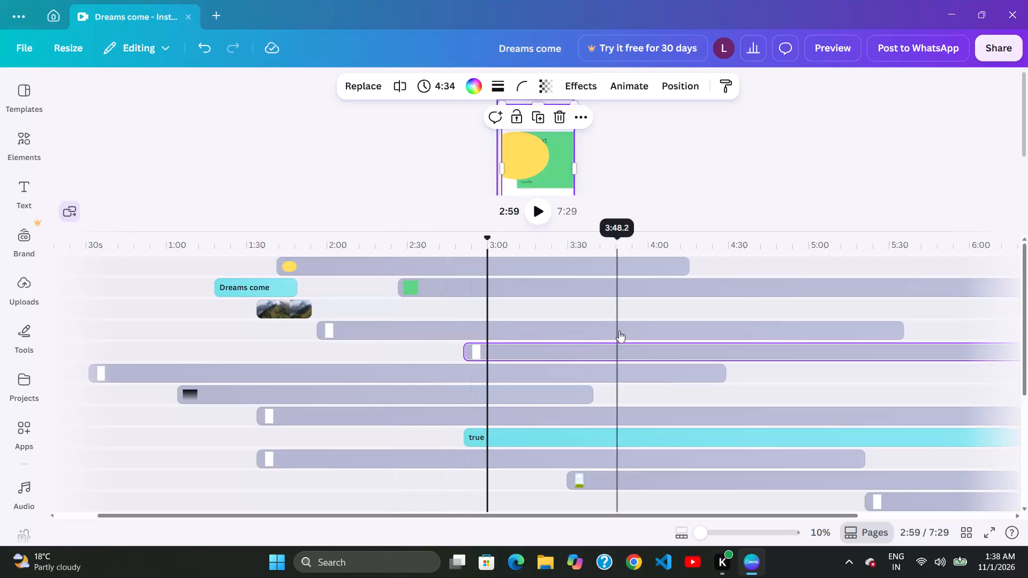
# Scrub the timeline between about 1:50 and 4:40 to examine the overlay clips below the mountain video.
pyautogui.click(396, 331)
pyautogui.click(671, 334)
pyautogui.click(506, 333)
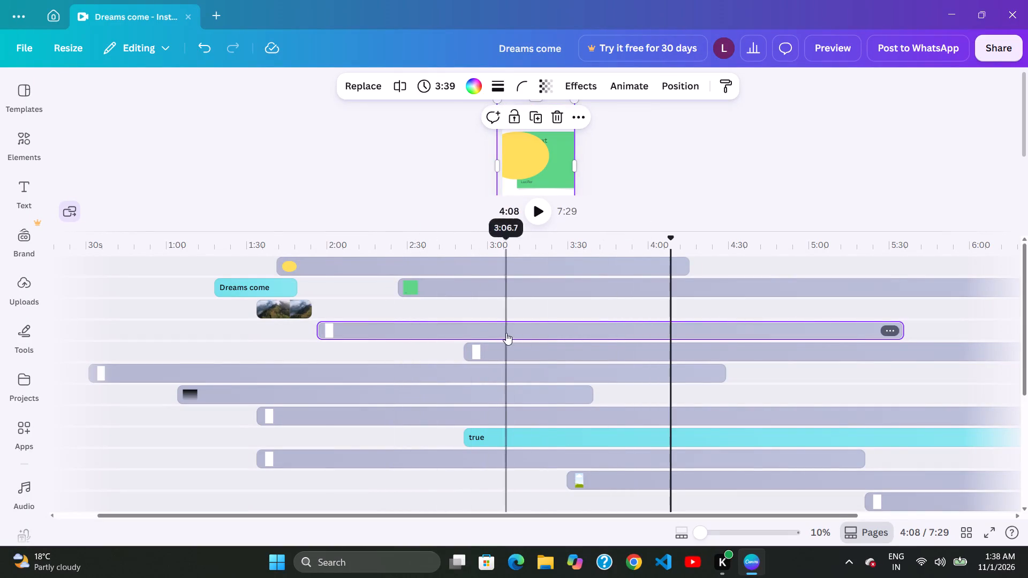
pyautogui.click(295, 322)
pyautogui.click(593, 323)
pyautogui.click(755, 327)
pyautogui.click(663, 371)
pyautogui.click(413, 375)
pyautogui.moveTo(556, 340); pyautogui.dragTo(581, 338)
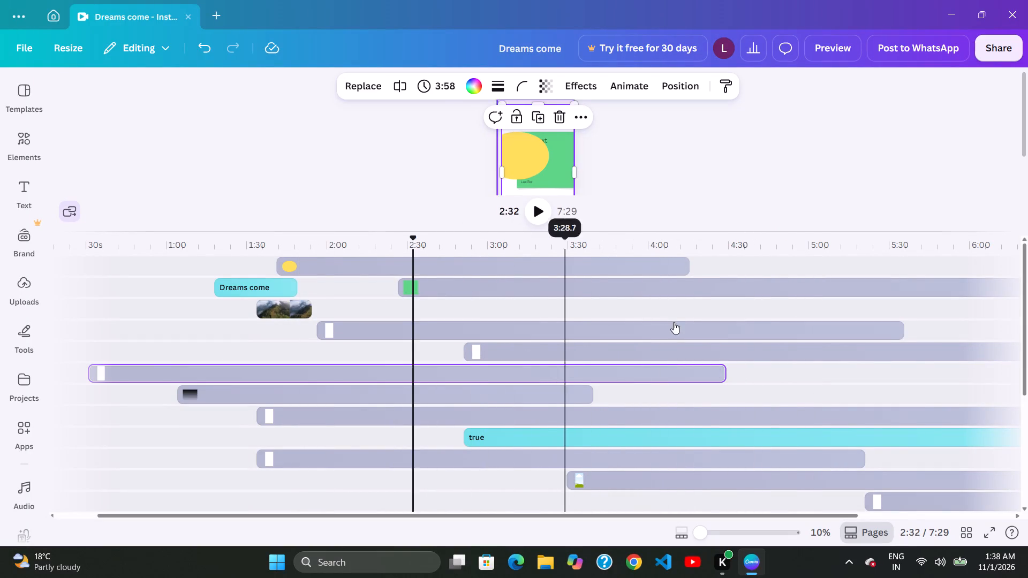
pyautogui.click(701, 323)
# Shift the overlay clip directly below the mountain video track slightly later, starting at about 1:57.
pyautogui.click(409, 325)
pyautogui.moveTo(578, 330); pyautogui.dragTo(588, 332)
pyautogui.click(784, 350)
# Shift the fifth-track overlay clip slightly later, starting at about 2:54.
pyautogui.click(535, 362)
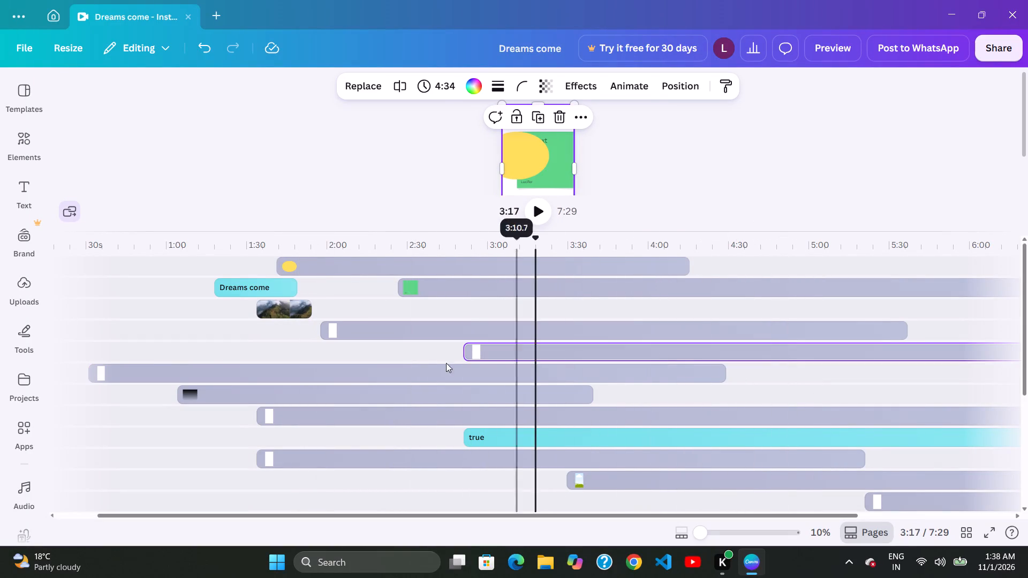
pyautogui.click(397, 364)
pyautogui.click(304, 368)
pyautogui.click(186, 361)
pyautogui.click(343, 355)
pyautogui.click(485, 355)
pyautogui.moveTo(652, 357); pyautogui.dragTo(661, 358)
pyautogui.click(710, 355)
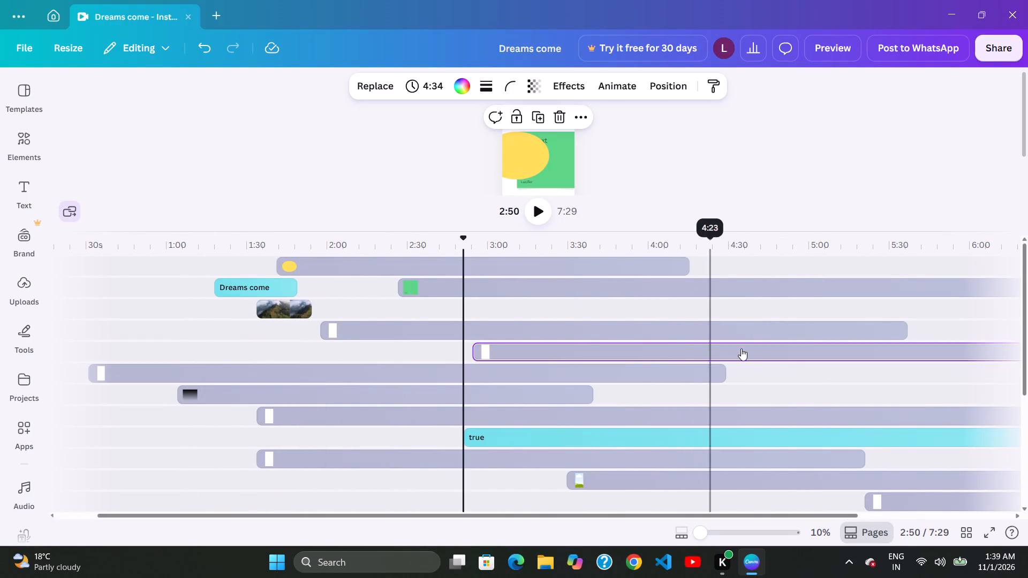
# Play the video in short bursts from about 3:14 to check how the layers appear.
pyautogui.click(783, 349)
pyautogui.click(814, 355)
pyautogui.click(804, 334)
pyautogui.click(661, 316)
pyautogui.click(529, 317)
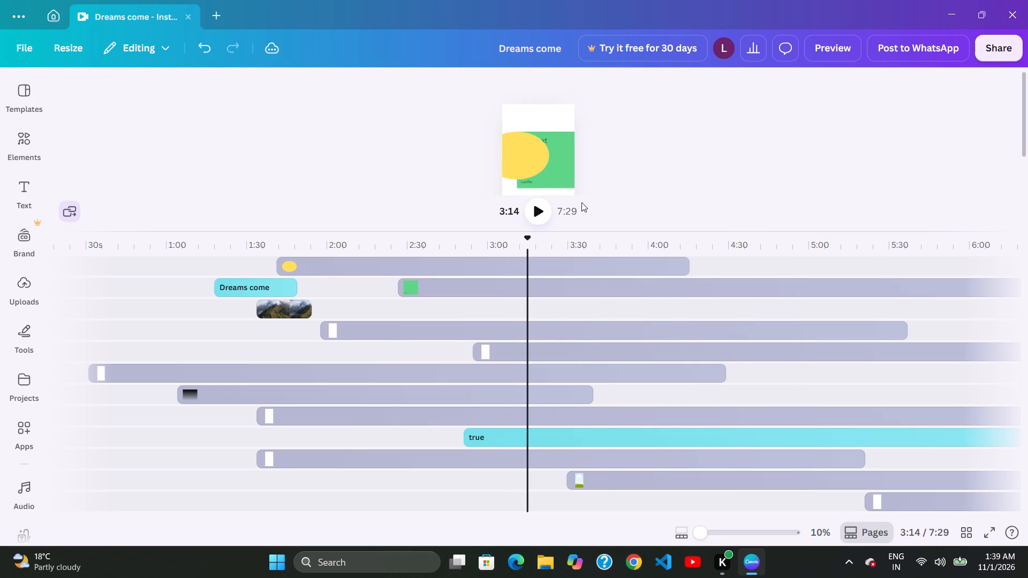
pyautogui.click(549, 217)
pyautogui.click(535, 216)
pyautogui.tripleClick(540, 215)
pyautogui.tripleClick(541, 214)
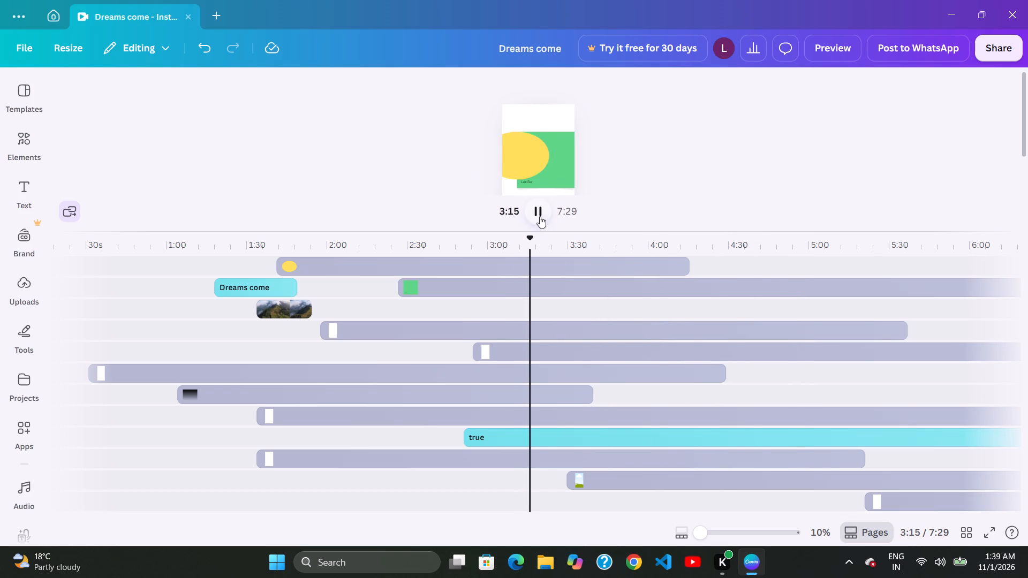
pyautogui.tripleClick(538, 216)
pyautogui.tripleClick(538, 216)
pyautogui.tripleClick(537, 215)
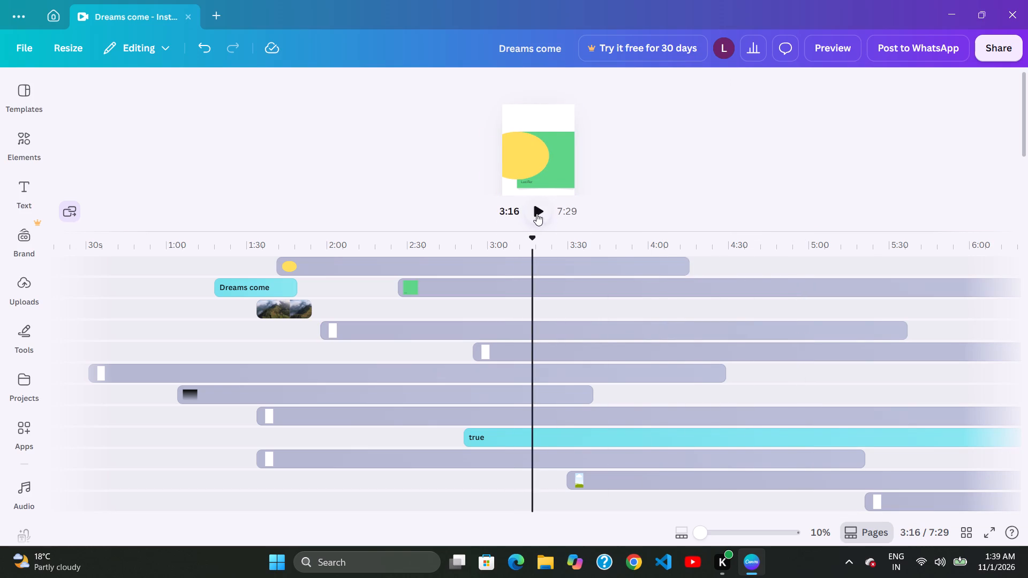
pyautogui.click(536, 214)
pyautogui.click(535, 208)
pyautogui.tripleClick(535, 208)
pyautogui.tripleClick(535, 209)
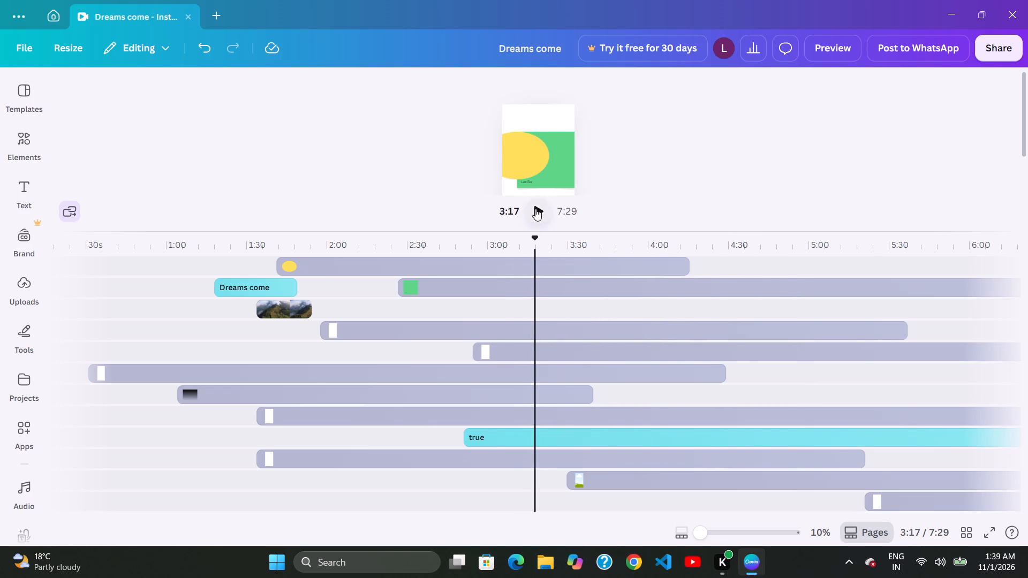
pyautogui.click(539, 211)
# Nudge the fifth-track overlay clip slightly later, starting at about 2:55.
pyautogui.click(402, 305)
pyautogui.click(584, 325)
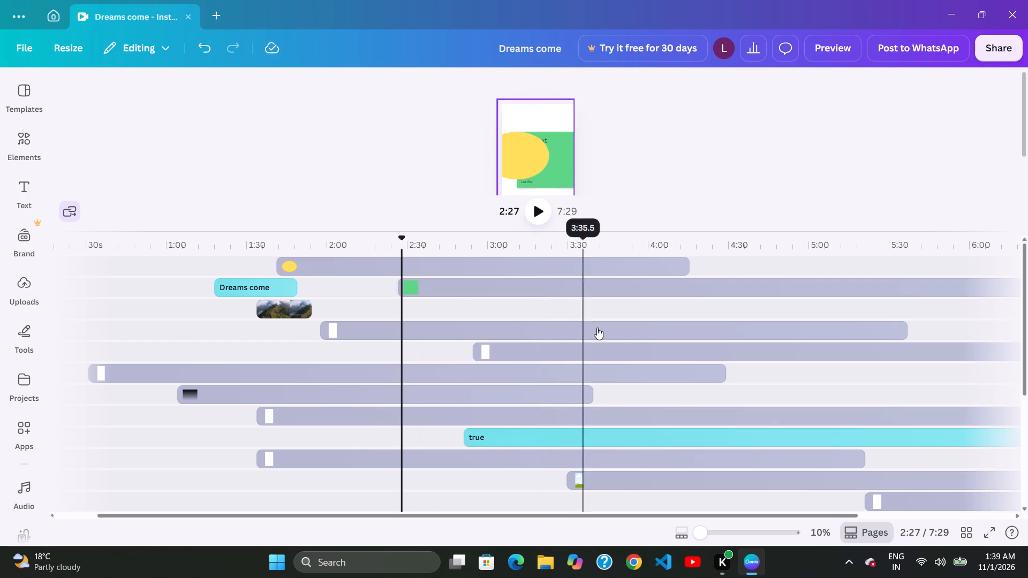
pyautogui.click(796, 328)
pyautogui.click(693, 340)
pyautogui.click(637, 348)
pyautogui.click(528, 350)
pyautogui.click(479, 352)
# Scrub back and forth across the timeline from about 1:54 to check the overlay and gradient clips.
pyautogui.click(382, 354)
pyautogui.click(312, 355)
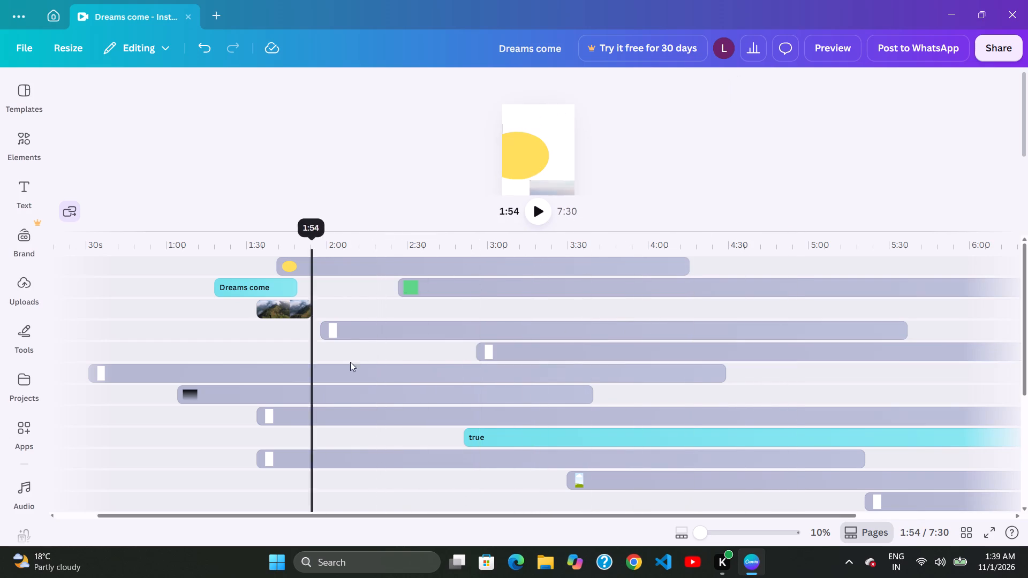
pyautogui.click(443, 360)
pyautogui.click(566, 357)
pyautogui.click(666, 355)
pyautogui.click(779, 356)
pyautogui.click(901, 356)
pyautogui.click(820, 356)
pyautogui.click(762, 358)
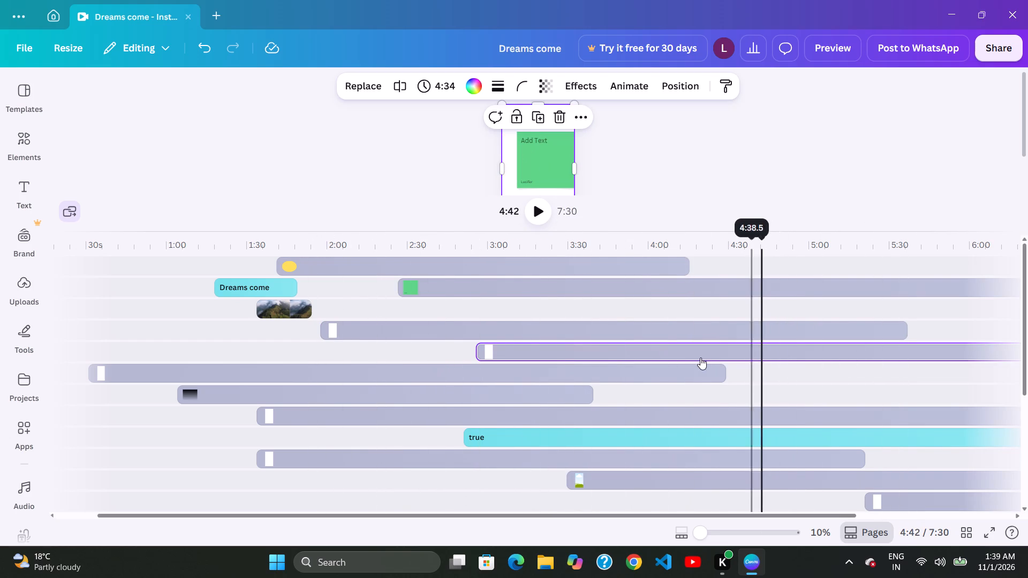
pyautogui.click(698, 358)
pyautogui.click(530, 358)
pyautogui.click(427, 359)
pyautogui.moveTo(380, 360); pyautogui.dragTo(373, 362)
pyautogui.click(285, 362)
pyautogui.click(432, 365)
pyautogui.click(483, 364)
pyautogui.click(625, 368)
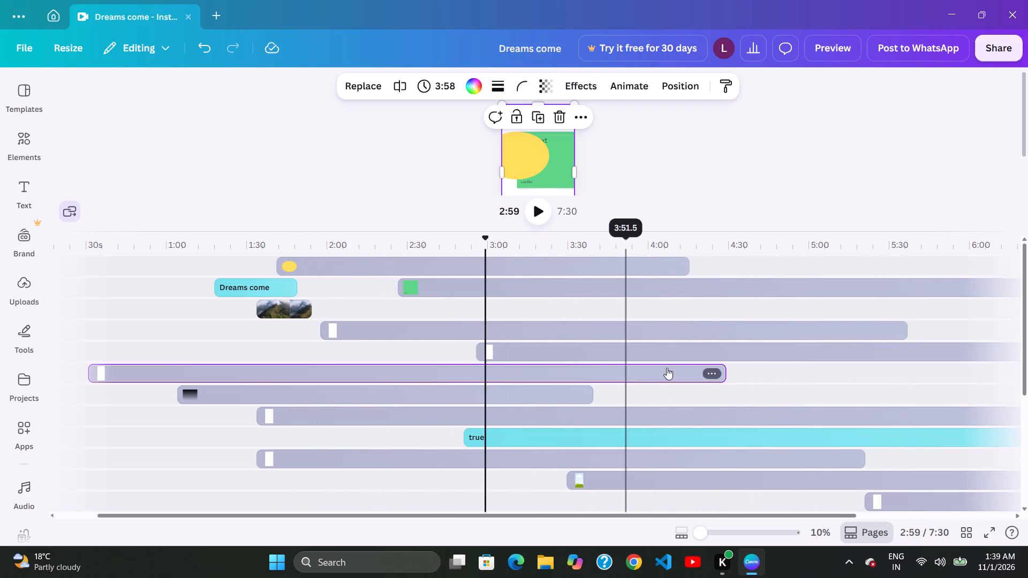
pyautogui.click(738, 366)
pyautogui.click(866, 368)
pyautogui.click(976, 369)
pyautogui.click(878, 395)
pyautogui.click(789, 393)
pyautogui.click(686, 393)
pyautogui.click(593, 384)
pyautogui.click(488, 383)
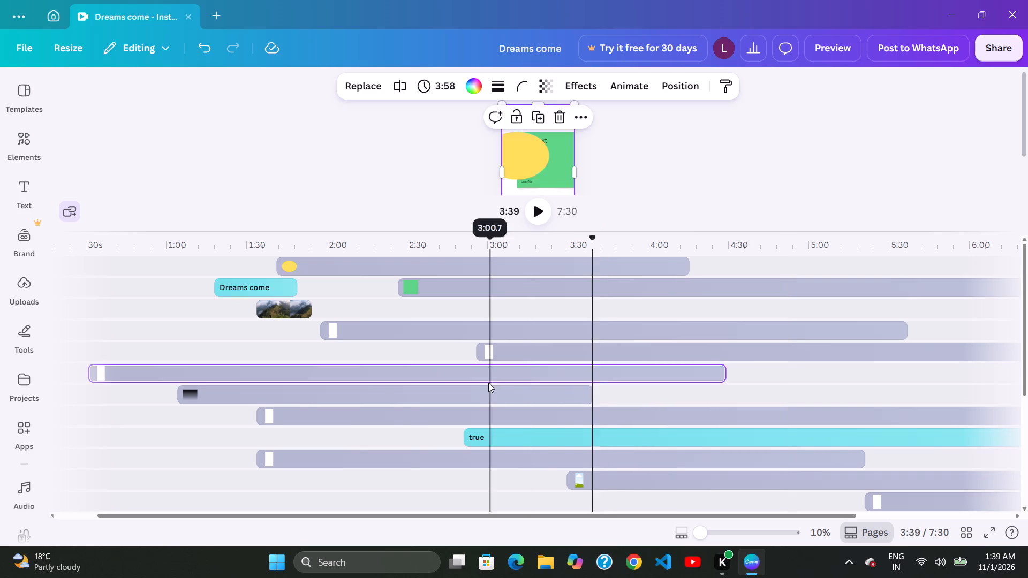
# Shift the gradient clip later on its track, starting at about 1:10.
pyautogui.moveTo(379, 384); pyautogui.dragTo(368, 387)
pyautogui.click(245, 387)
pyautogui.click(162, 392)
pyautogui.click(339, 401)
pyautogui.moveTo(389, 400); pyautogui.dragTo(403, 402)
# Shift the overlay clip directly below the gradient clip later, starting at about 1:40.
pyautogui.moveTo(529, 406); pyautogui.dragTo(538, 409)
pyautogui.moveTo(650, 412); pyautogui.dragTo(657, 413)
pyautogui.moveTo(752, 413); pyautogui.dragTo(754, 413)
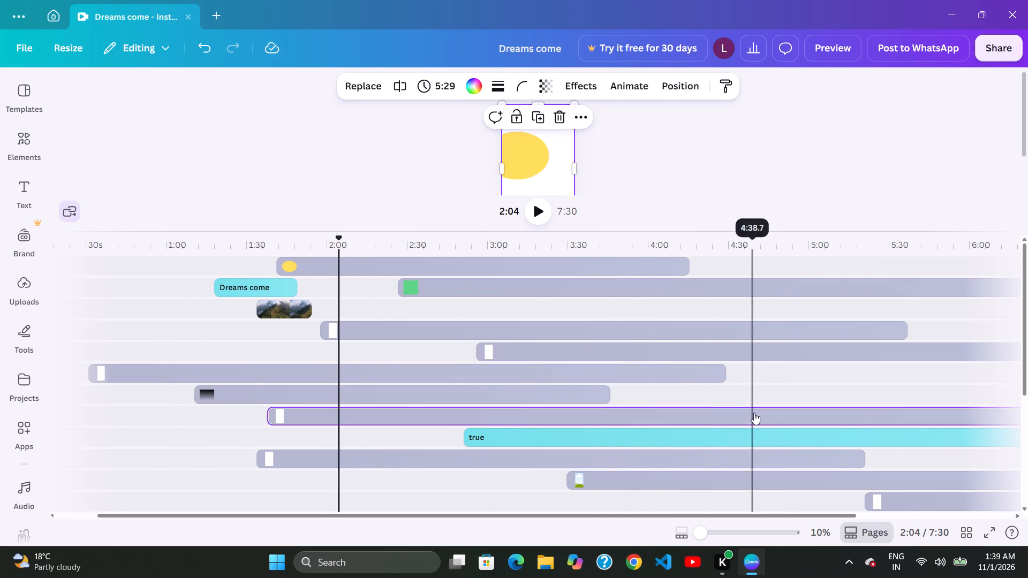
pyautogui.moveTo(754, 413); pyautogui.dragTo(763, 415)
pyautogui.click(862, 418)
pyautogui.moveTo(911, 427); pyautogui.dragTo(912, 415)
pyautogui.click(918, 368)
pyautogui.click(841, 370)
pyautogui.click(787, 378)
pyautogui.moveTo(732, 413); pyautogui.dragTo(731, 418)
# Nudge the overlay clip directly above the gradient clip slightly later, starting at about 0:32.
pyautogui.click(558, 370)
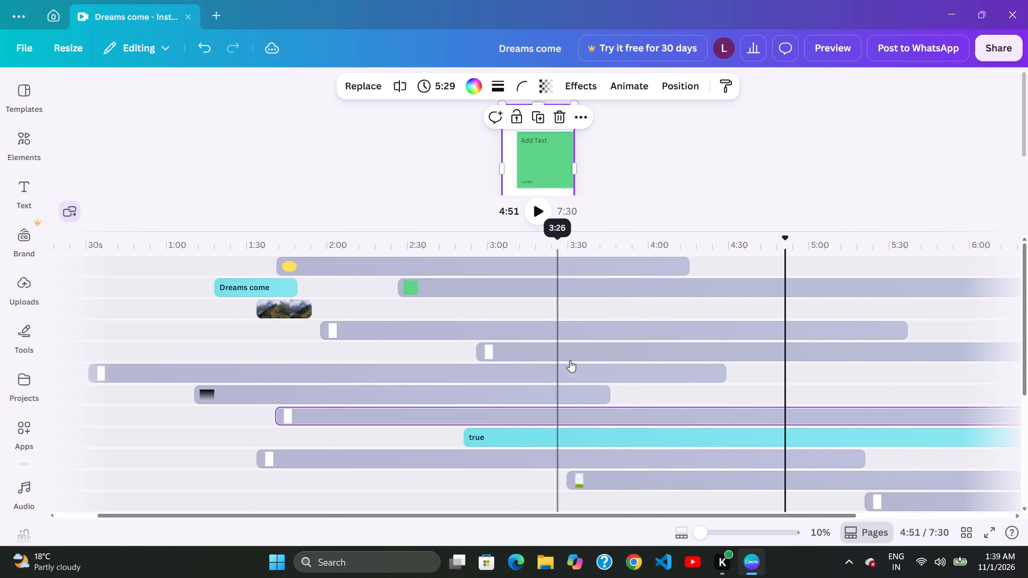
pyautogui.click(803, 263)
pyautogui.click(670, 296)
pyautogui.click(537, 349)
pyautogui.click(762, 355)
pyautogui.click(925, 303)
pyautogui.click(881, 379)
pyautogui.click(636, 381)
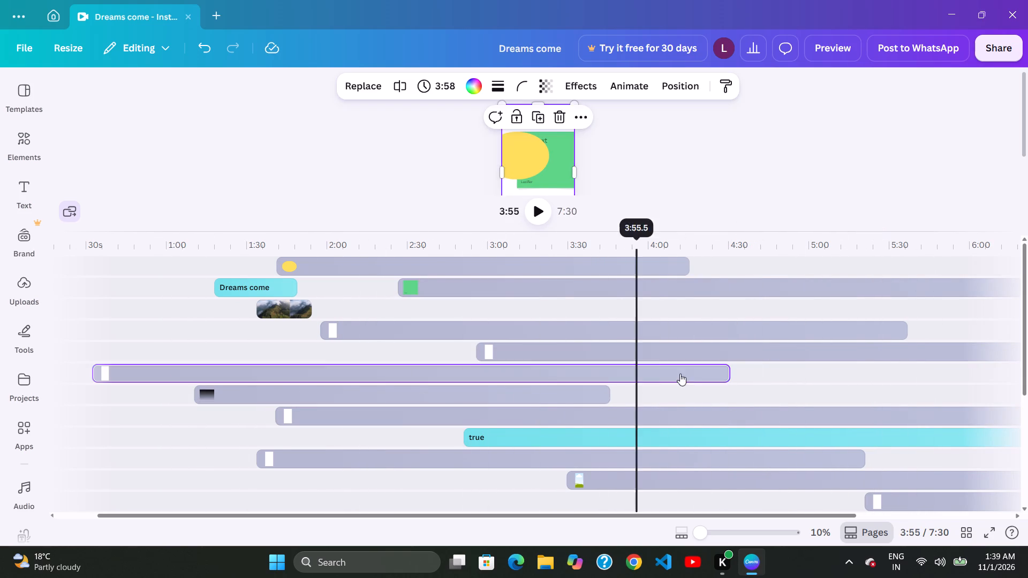
# Move the overlay clip directly below the mountain video track later, starting at about 2:00.
pyautogui.moveTo(804, 323); pyautogui.dragTo(812, 323)
pyautogui.click(1004, 244)
# Scrub the timeline from about 5:58 back to 1:11 to examine the clip arrangement, including the lower tracks.
pyautogui.click(963, 342)
pyautogui.moveTo(1027, 358); pyautogui.dragTo(1027, 347)
pyautogui.click(1027, 259)
pyautogui.moveTo(1027, 311); pyautogui.dragTo(1027, 325)
pyautogui.click(1024, 386)
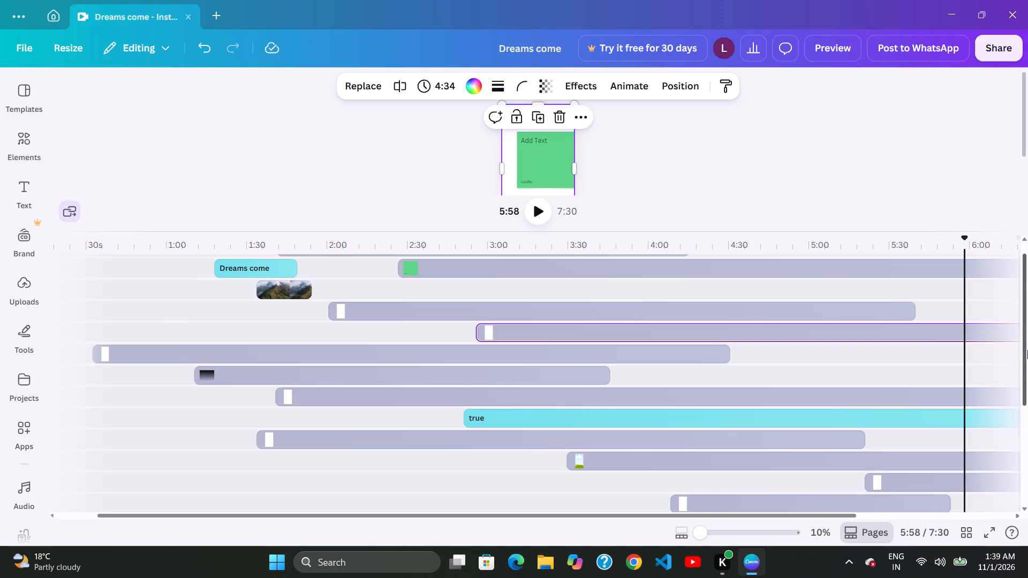
pyautogui.click(1027, 344)
pyautogui.moveTo(1027, 288); pyautogui.dragTo(1025, 293)
pyautogui.click(1027, 374)
pyautogui.click(1027, 302)
pyautogui.click(995, 384)
pyautogui.click(901, 385)
pyautogui.click(746, 377)
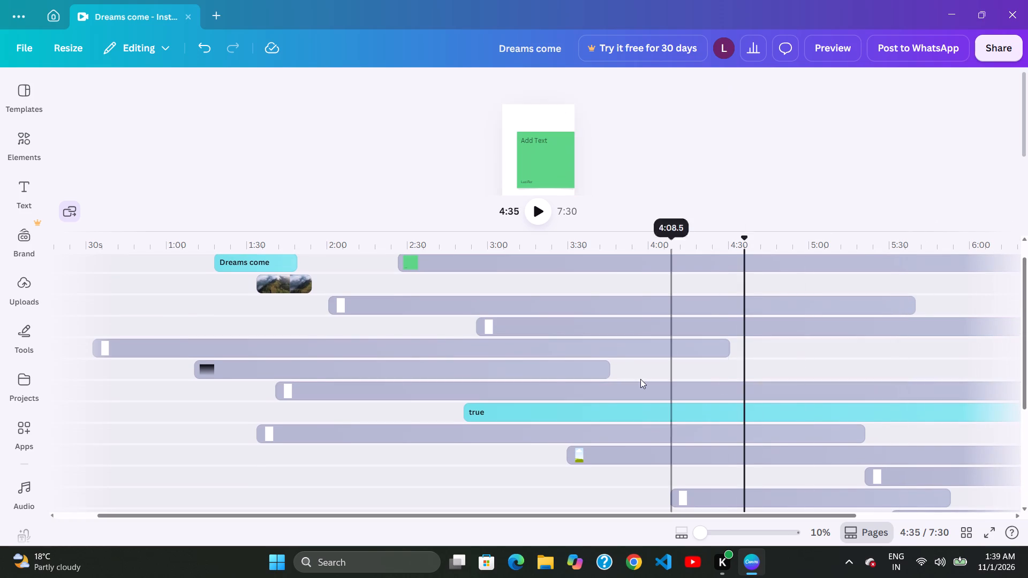
pyautogui.click(639, 379)
pyautogui.click(550, 380)
pyautogui.click(511, 366)
pyautogui.click(443, 300)
pyautogui.moveTo(385, 335); pyautogui.dragTo(385, 340)
pyautogui.click(299, 342)
pyautogui.click(196, 299)
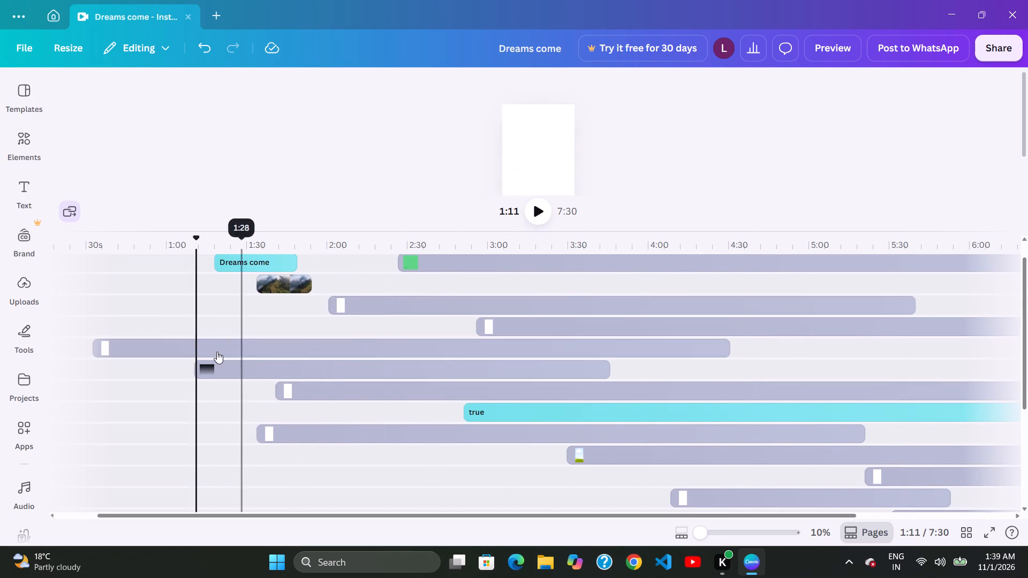
# Shift the overlay clip directly above the gradient clip later, starting at about 0:38.
pyautogui.click(216, 354)
pyautogui.moveTo(270, 351); pyautogui.dragTo(277, 346)
pyautogui.click(327, 309)
pyautogui.moveTo(339, 354); pyautogui.dragTo(344, 363)
pyautogui.click(425, 390)
pyautogui.click(452, 339)
# Nudge the "true" text clip slightly later, starting at about 2:51.
pyautogui.click(540, 402)
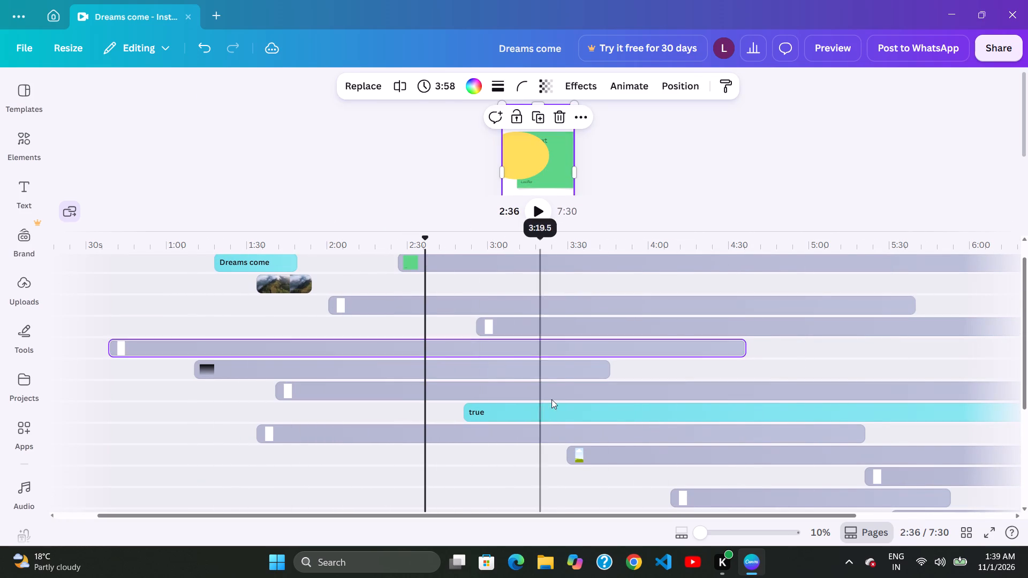
pyautogui.click(598, 368)
pyautogui.click(655, 316)
pyautogui.moveTo(692, 358); pyautogui.dragTo(692, 365)
pyautogui.click(737, 402)
pyautogui.click(799, 377)
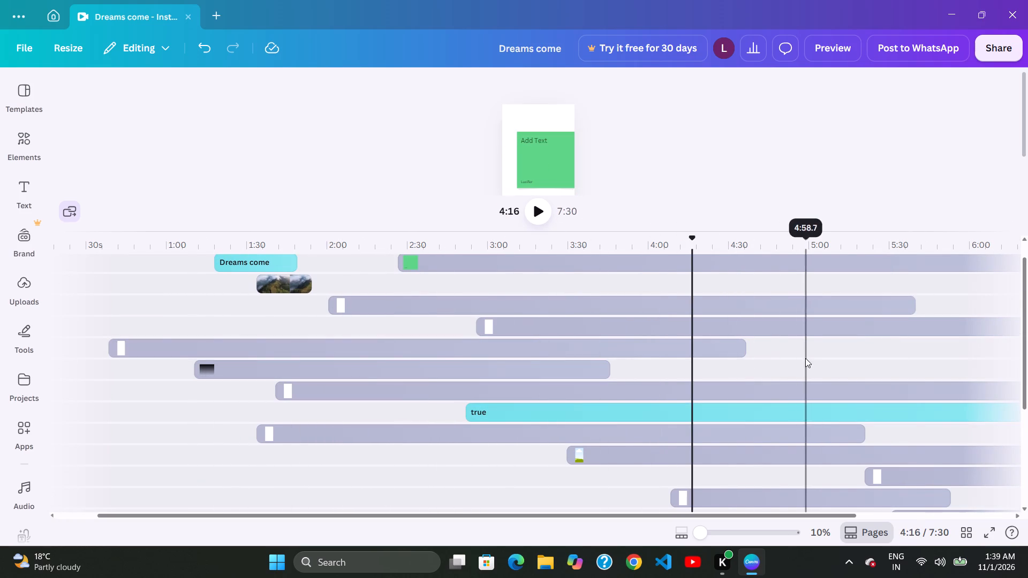
# Nudge the overlay clip directly below the gradient clip slightly later, starting at about 1:41.
pyautogui.click(766, 356)
pyautogui.click(683, 354)
pyautogui.click(604, 317)
pyautogui.moveTo(515, 363); pyautogui.dragTo(514, 369)
pyautogui.click(472, 384)
pyautogui.click(443, 361)
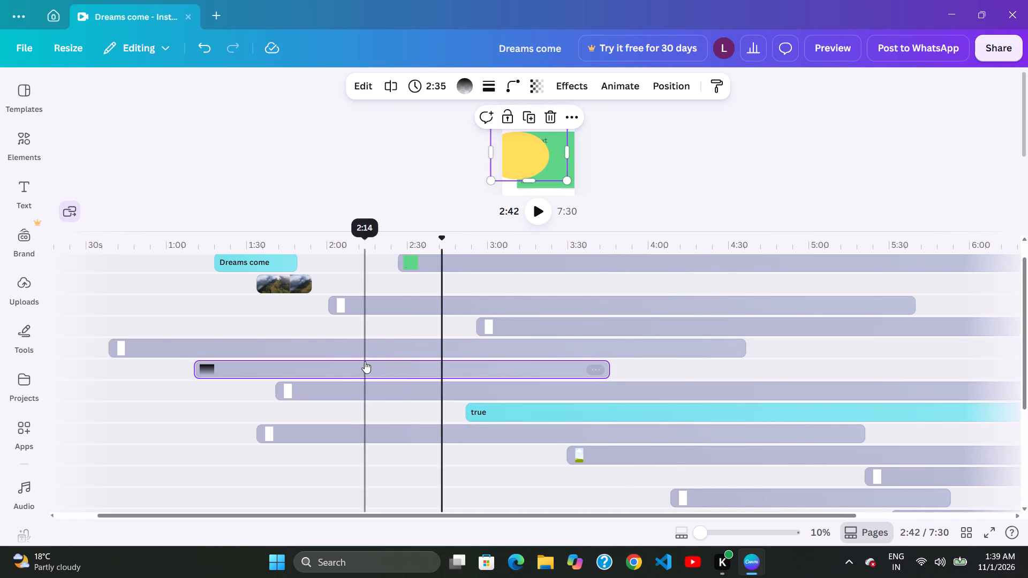
pyautogui.click(342, 411)
pyautogui.click(281, 392)
pyautogui.click(285, 311)
pyautogui.click(291, 404)
pyautogui.click(223, 425)
pyautogui.click(216, 374)
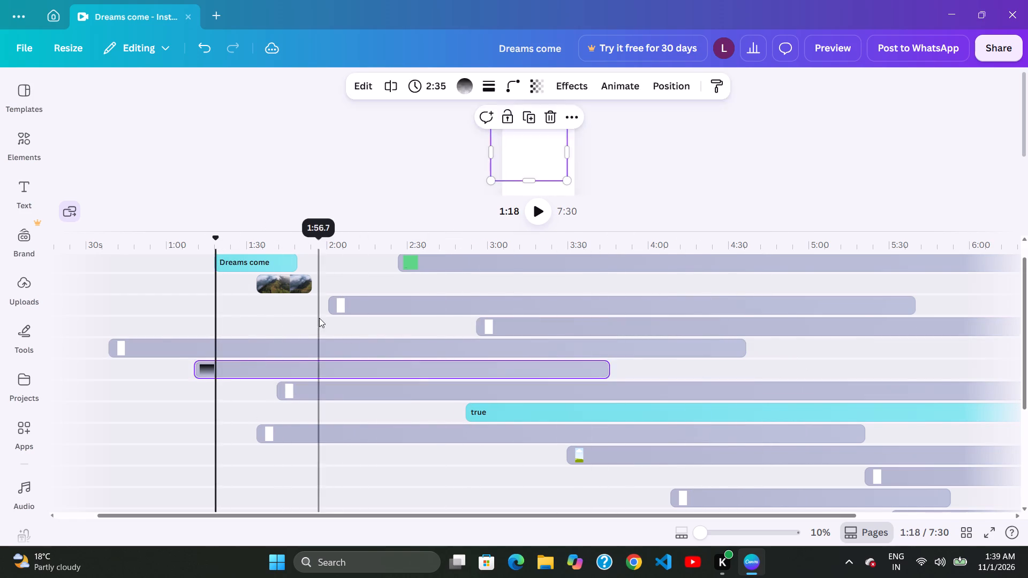
# Nudge the overlay clip between the gradient and "true" text tracks later again, starting at about 1:42.
pyautogui.click(319, 318)
pyautogui.moveTo(366, 355); pyautogui.dragTo(372, 359)
pyautogui.click(486, 365)
pyautogui.click(527, 356)
pyautogui.click(599, 328)
pyautogui.click(608, 399)
pyautogui.click(661, 339)
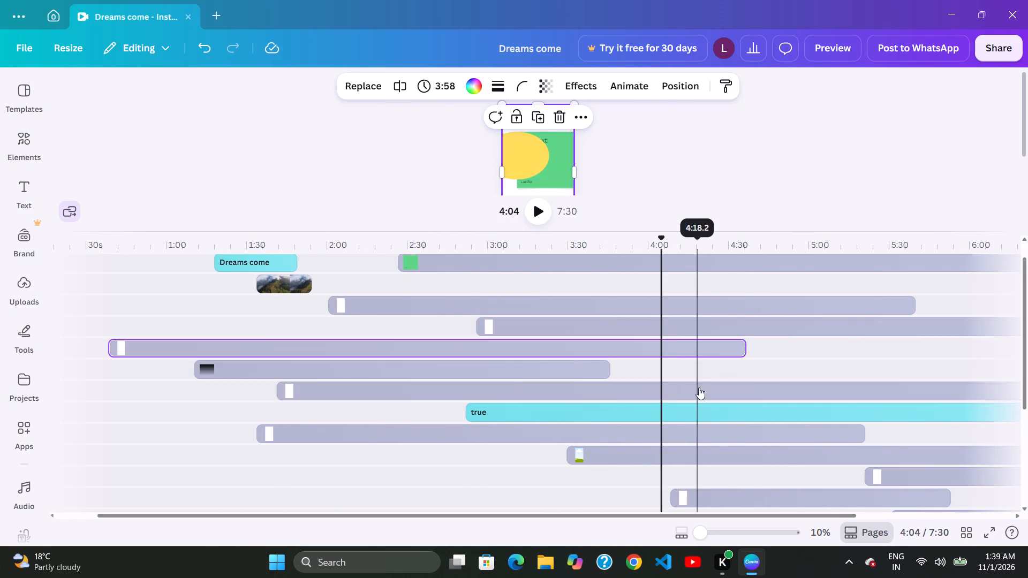
pyautogui.click(699, 387)
pyautogui.click(706, 364)
pyautogui.click(772, 394)
pyautogui.moveTo(816, 389); pyautogui.dragTo(819, 384)
pyautogui.moveTo(836, 339); pyautogui.dragTo(846, 340)
pyautogui.click(868, 374)
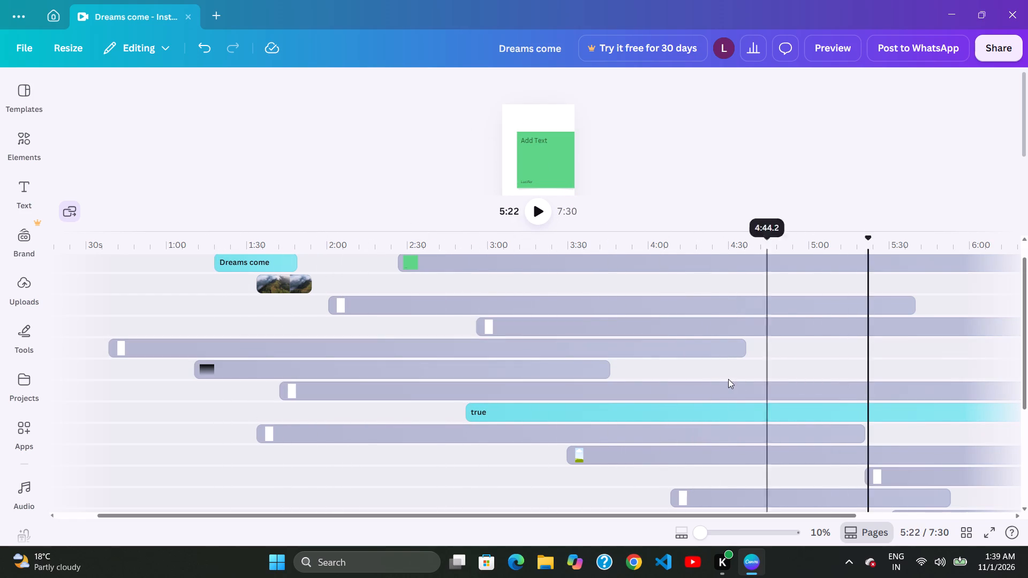
# Move the gradient clip earlier on its track, starting at about 1:07.
pyautogui.click(728, 379)
pyautogui.click(621, 374)
pyautogui.click(507, 367)
pyautogui.click(409, 363)
pyautogui.click(344, 362)
pyautogui.moveTo(251, 363); pyautogui.dragTo(243, 366)
pyautogui.click(128, 367)
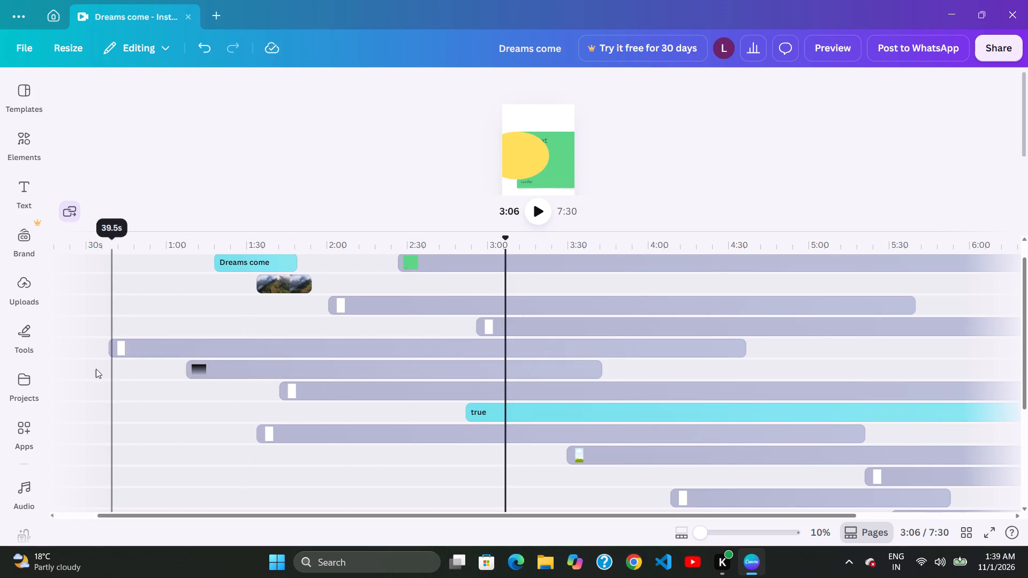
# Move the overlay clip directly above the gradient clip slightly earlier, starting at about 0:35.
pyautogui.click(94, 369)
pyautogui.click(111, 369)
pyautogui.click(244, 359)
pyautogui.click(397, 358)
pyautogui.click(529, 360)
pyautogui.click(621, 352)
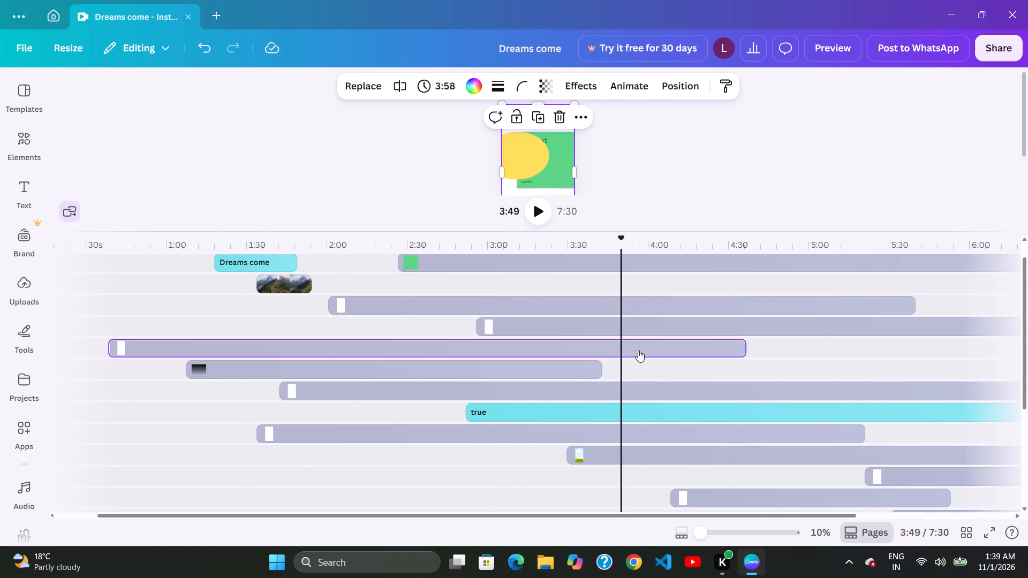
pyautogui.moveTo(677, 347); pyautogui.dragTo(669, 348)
# Scrub through the video between about 1:10 and 6:11 to check the preview frames.
pyautogui.click(775, 348)
pyautogui.click(999, 340)
pyautogui.click(819, 337)
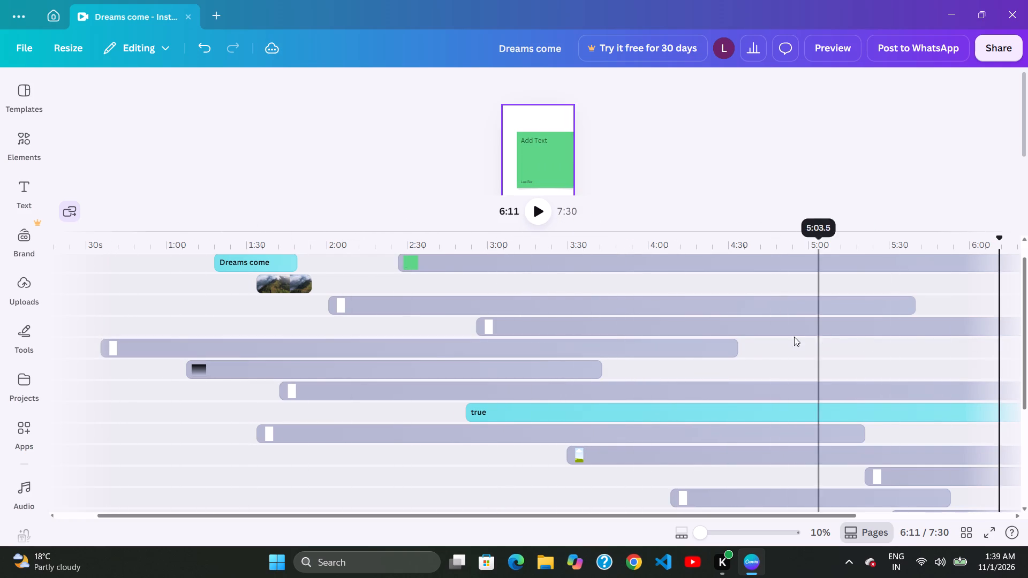
pyautogui.click(722, 337)
pyautogui.click(635, 329)
pyautogui.click(502, 331)
pyautogui.click(423, 332)
pyautogui.moveTo(312, 338); pyautogui.dragTo(307, 339)
pyautogui.click(197, 344)
pyautogui.click(172, 352)
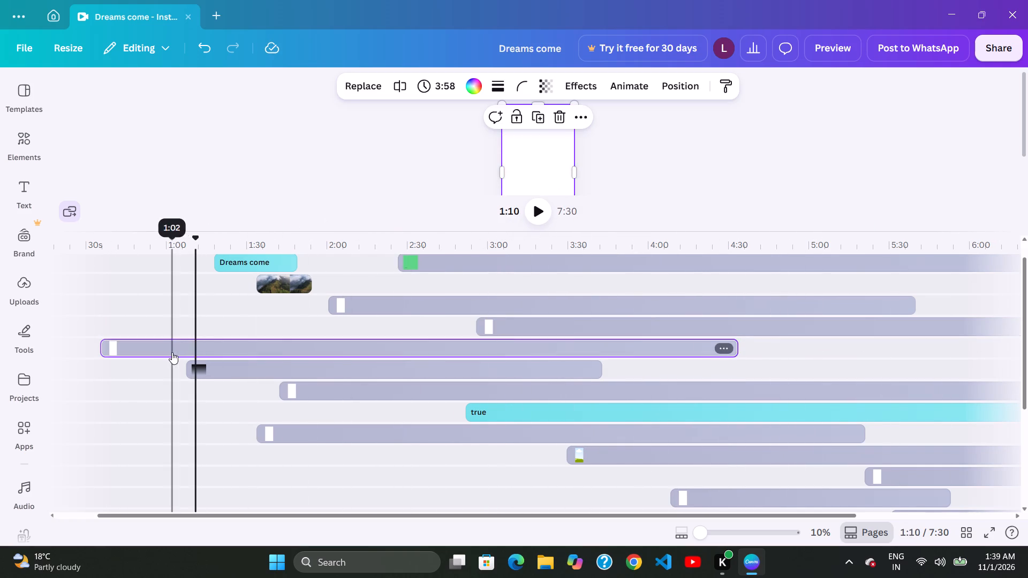
# Nudge the gradient clip slightly later on its track, starting at about 1:10.
pyautogui.click(283, 361)
pyautogui.click(338, 362)
pyautogui.moveTo(382, 358); pyautogui.dragTo(391, 356)
pyautogui.moveTo(512, 360); pyautogui.dragTo(519, 360)
pyautogui.moveTo(604, 358); pyautogui.dragTo(611, 358)
pyautogui.click(660, 349)
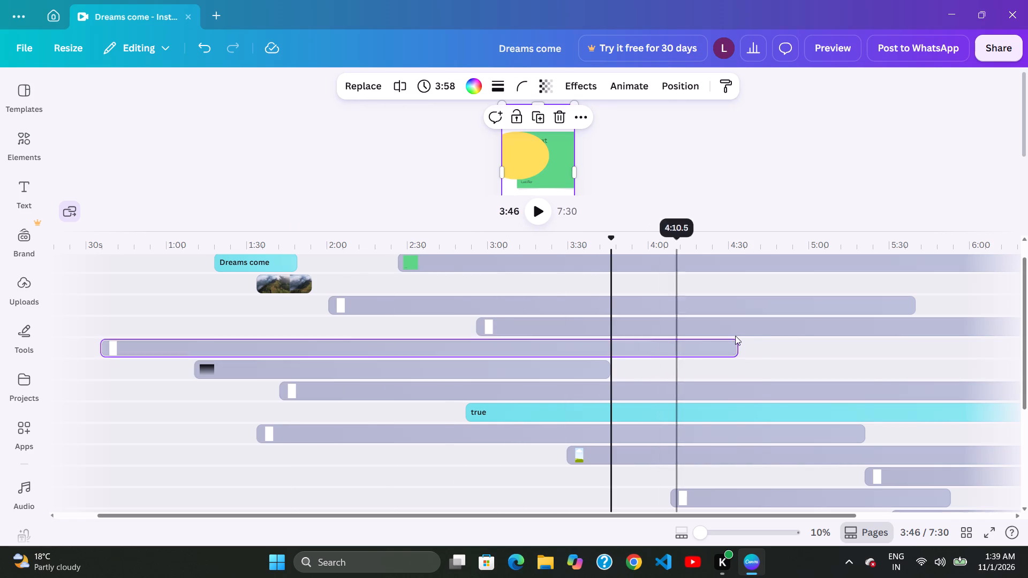
# Move the overlay clip two tracks above the gradient clip later, starting at about 3:01.
pyautogui.moveTo(759, 336); pyautogui.dragTo(770, 336)
pyautogui.click(870, 336)
pyautogui.click(903, 333)
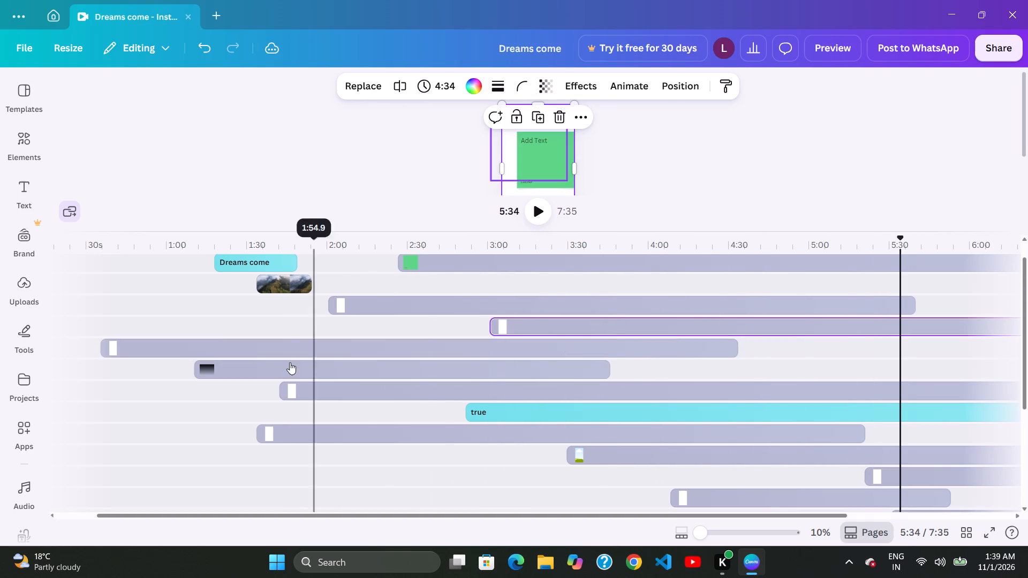
# Nudge the overlay clip directly above the gradient clip slightly later, starting at about 0:38.
pyautogui.click(290, 362)
pyautogui.click(508, 333)
pyautogui.click(670, 333)
pyautogui.click(441, 334)
pyautogui.click(310, 336)
pyautogui.click(582, 348)
pyautogui.moveTo(702, 349); pyautogui.dragTo(707, 351)
# Scrub across the gradient, "true" text, image and overlay clips to check the preview at different times.
pyautogui.click(974, 367)
pyautogui.click(328, 369)
pyautogui.click(215, 372)
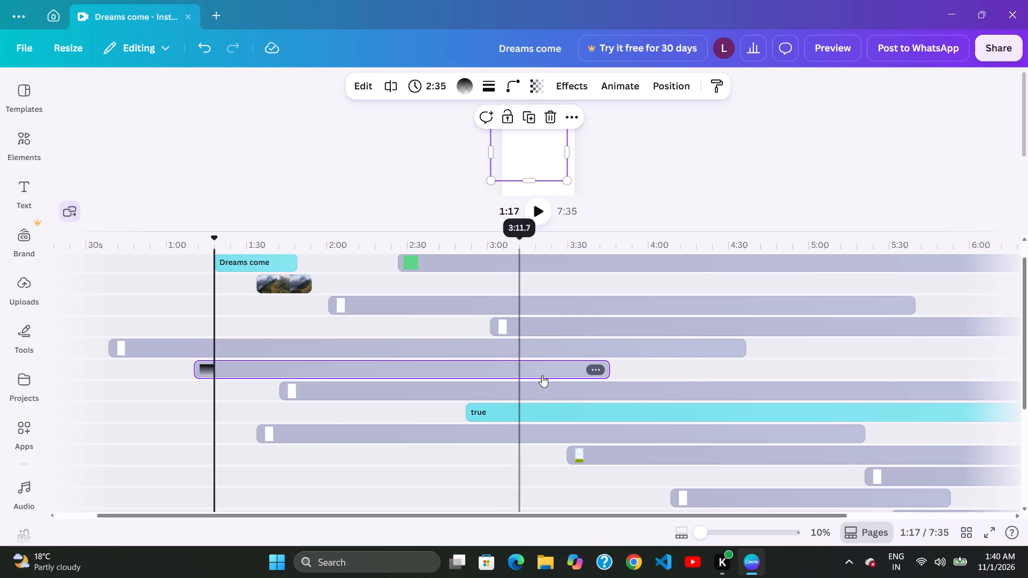
pyautogui.click(716, 405)
pyautogui.click(563, 436)
pyautogui.click(769, 457)
pyautogui.click(641, 463)
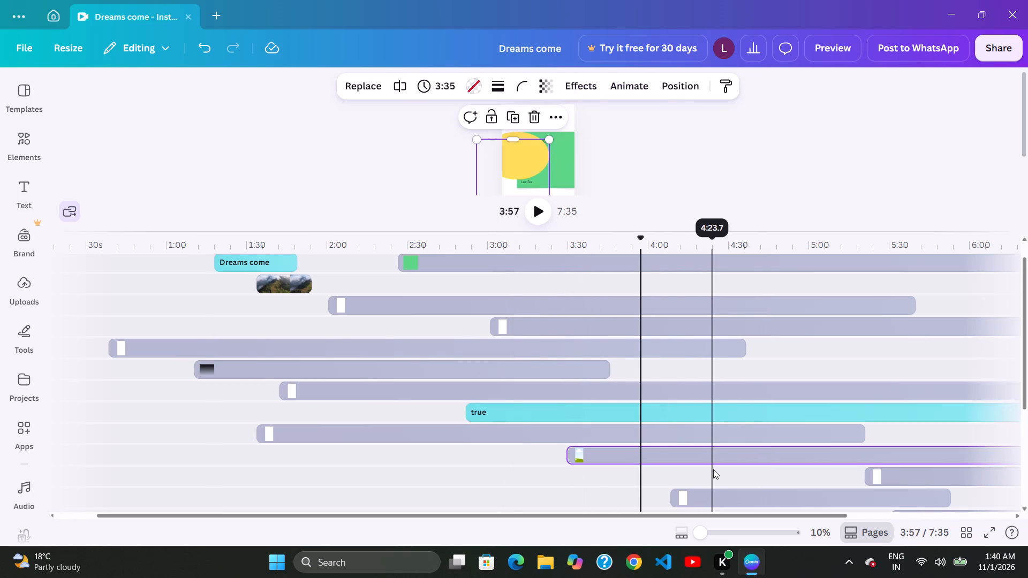
pyautogui.click(525, 508)
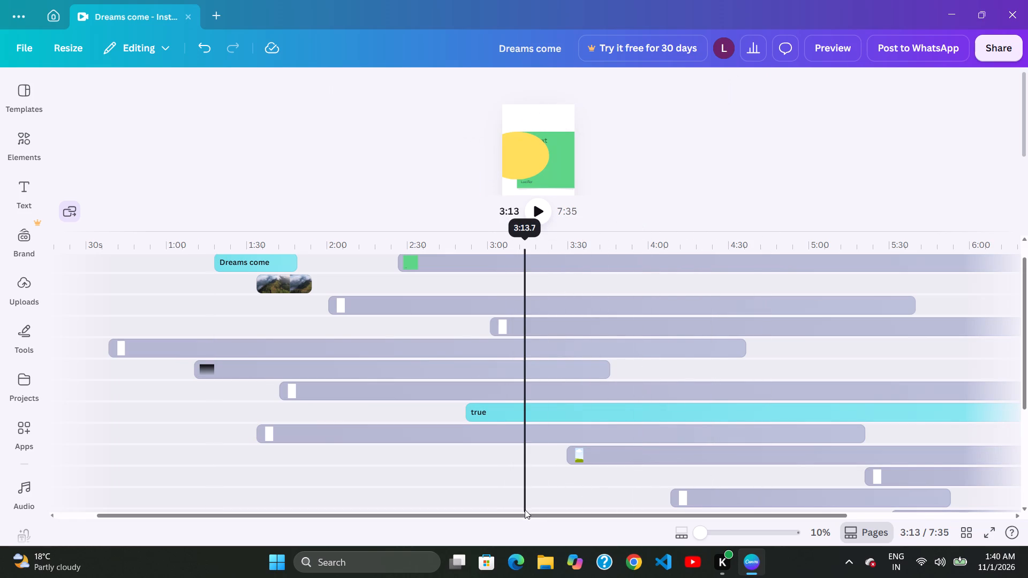
pyautogui.click(420, 535)
pyautogui.click(366, 417)
pyautogui.click(594, 357)
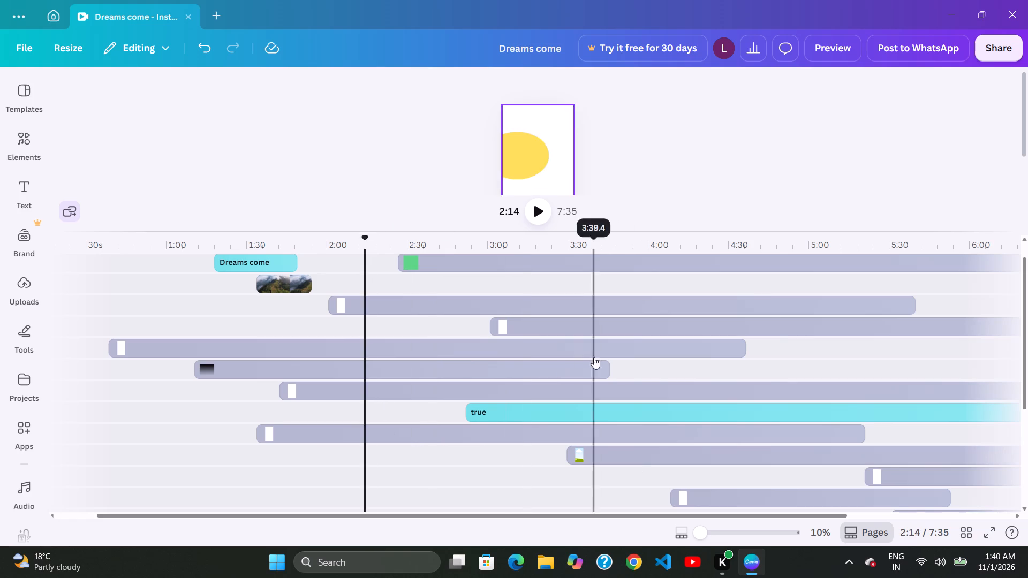
pyautogui.click(770, 362)
pyautogui.click(630, 400)
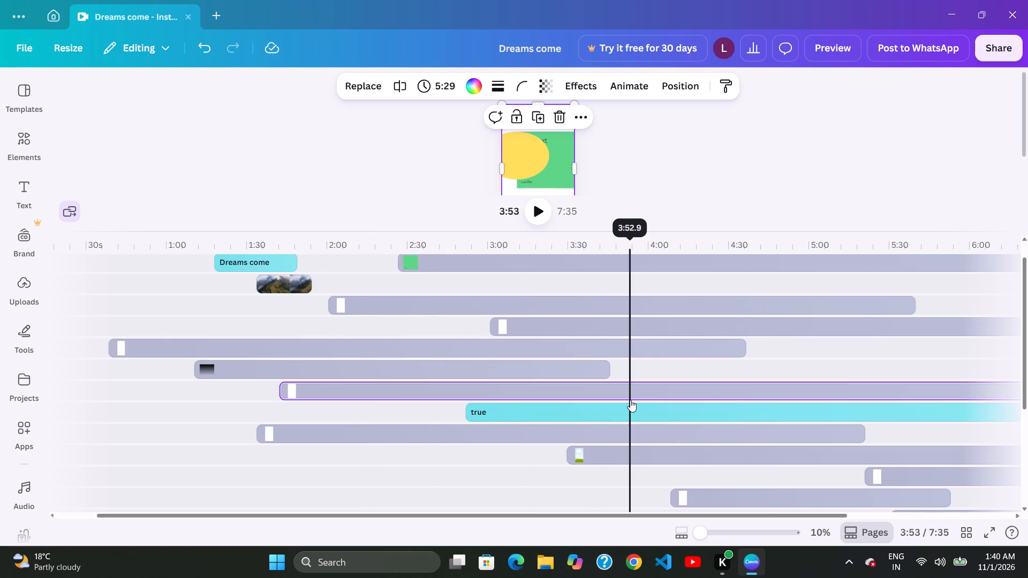
pyautogui.click(511, 450)
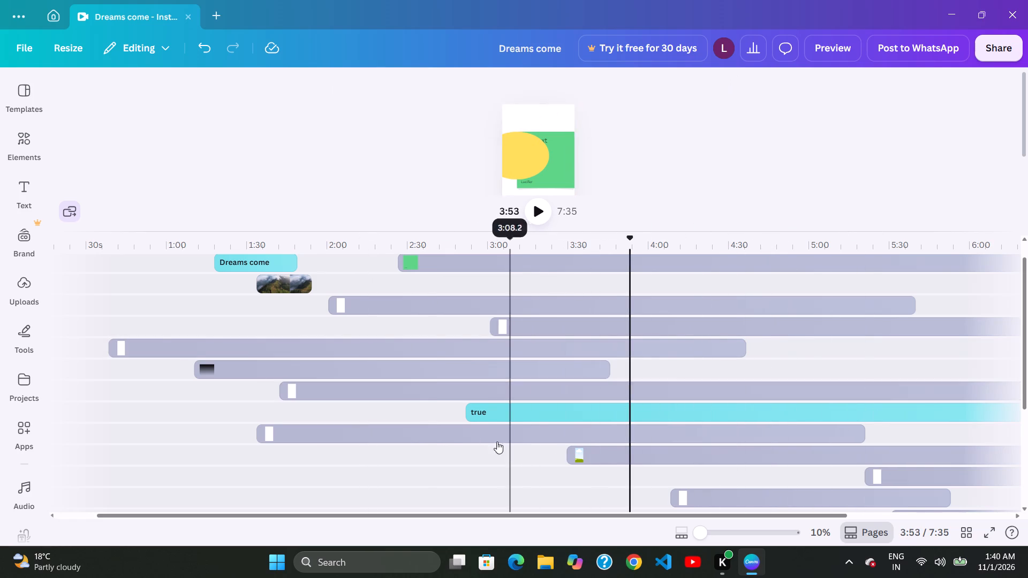
pyautogui.click(446, 427)
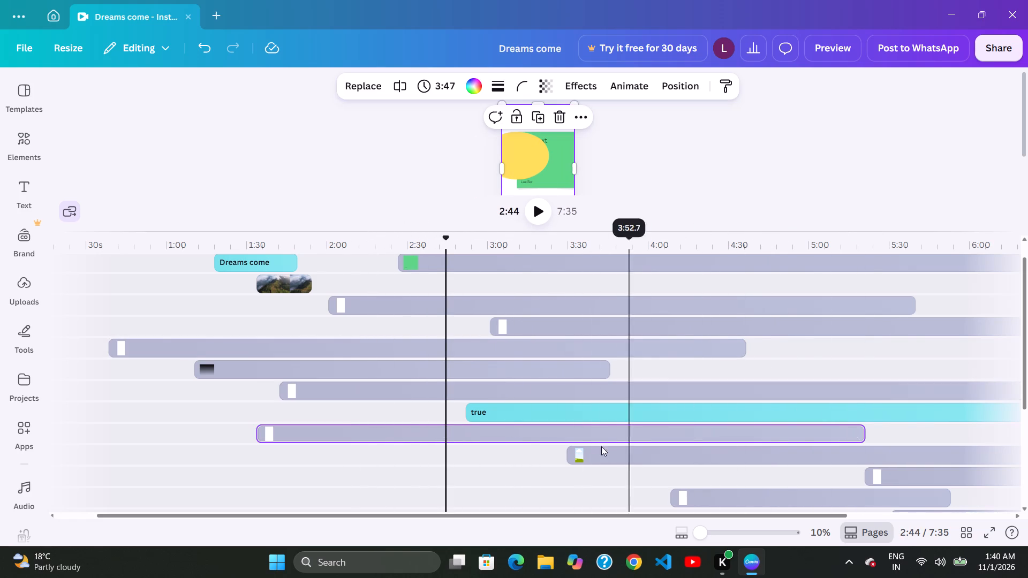
pyautogui.click(413, 472)
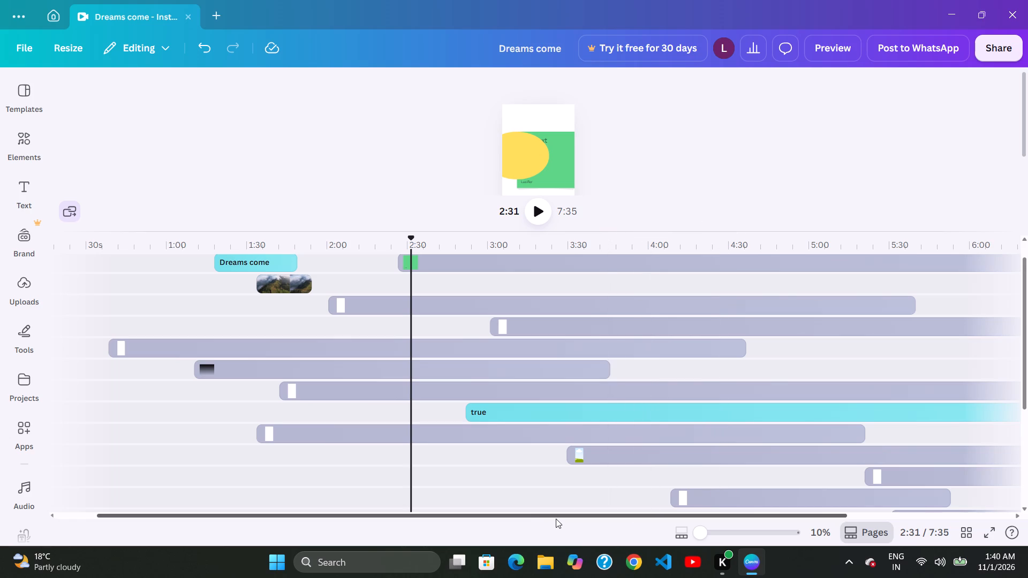
# Inspect the "true" text clip and the overlay clip directly below it by scrubbing along their length.
pyautogui.click(365, 434)
pyautogui.click(555, 406)
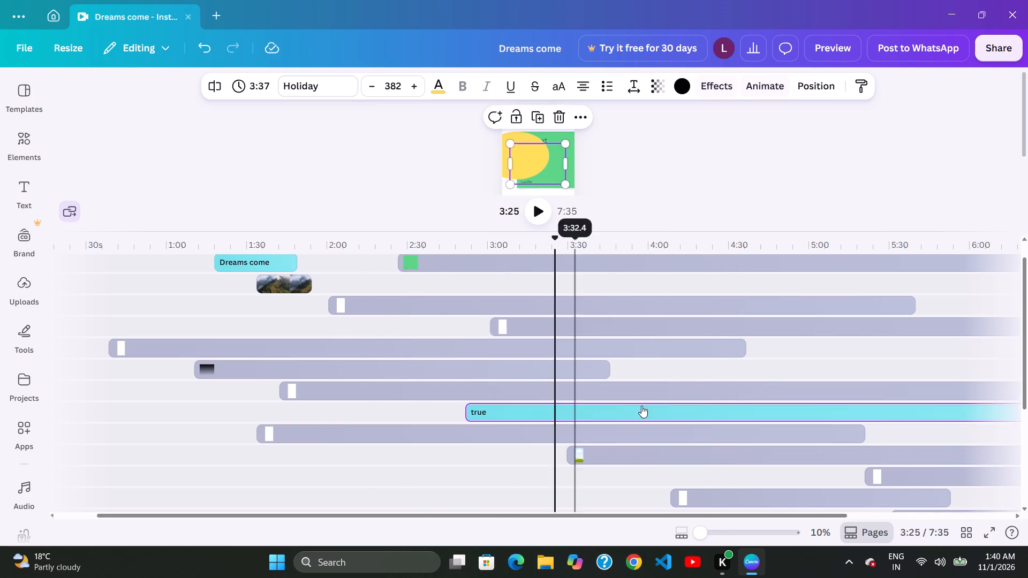
pyautogui.click(710, 406)
pyautogui.click(482, 406)
pyautogui.click(663, 401)
pyautogui.click(486, 418)
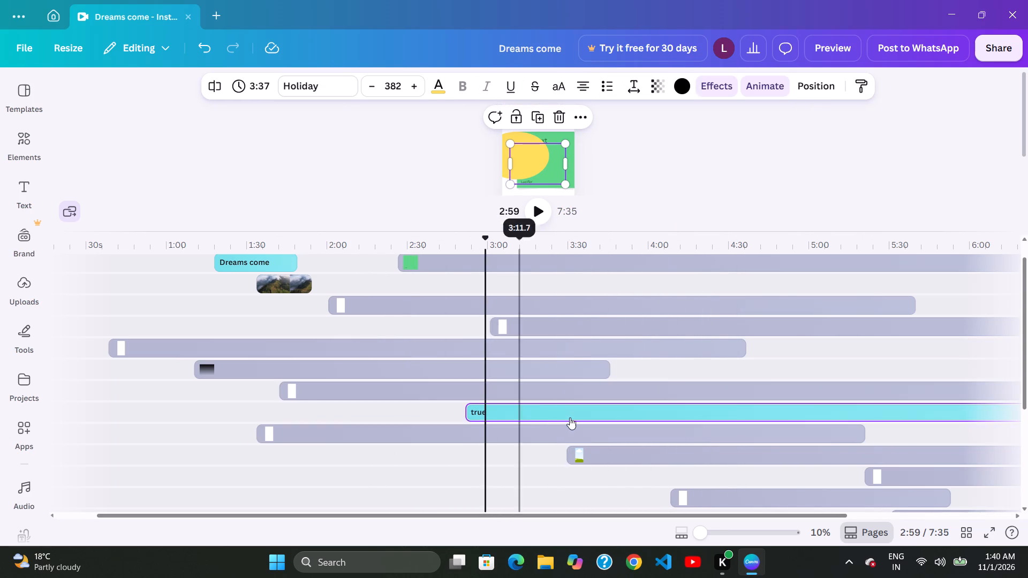
pyautogui.click(570, 417)
pyautogui.click(498, 423)
pyautogui.click(594, 423)
pyautogui.click(462, 425)
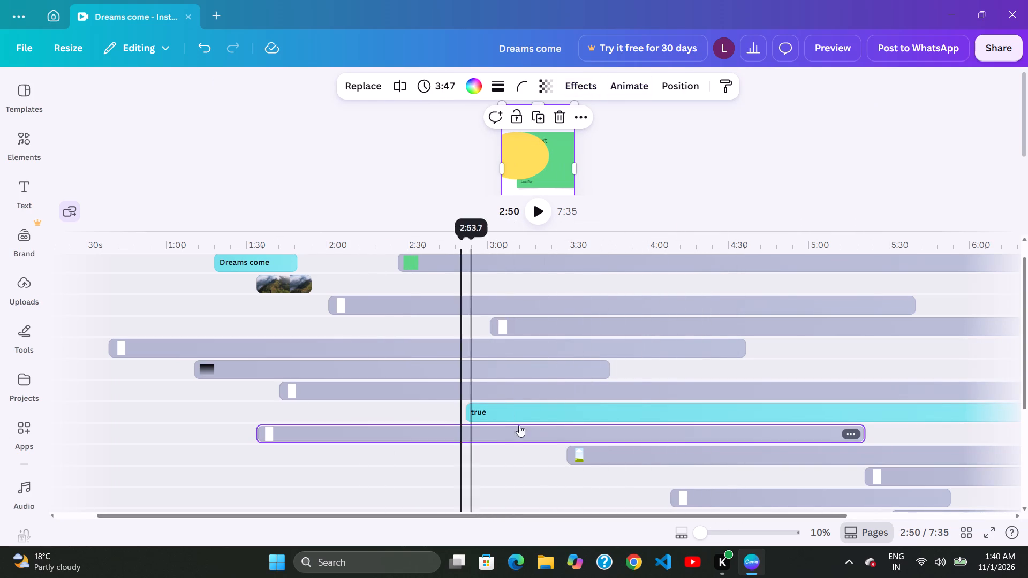
pyautogui.click(642, 425)
pyautogui.click(594, 427)
pyautogui.click(464, 427)
pyautogui.click(572, 423)
pyautogui.click(681, 423)
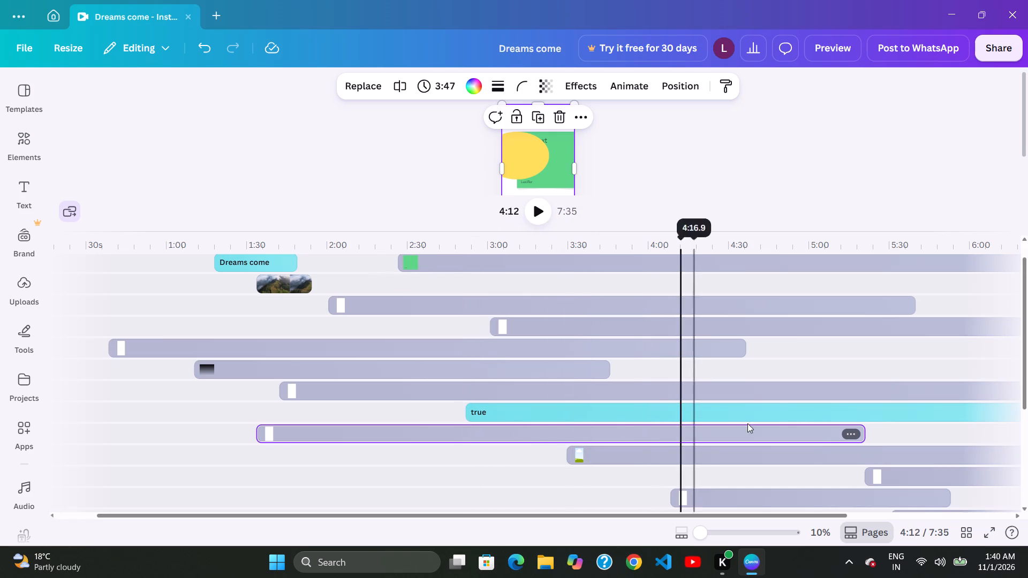
pyautogui.click(855, 423)
# Scrub back and forth around the image clip's start, up to about 3:35, to check the preview.
pyautogui.click(600, 436)
pyautogui.click(502, 445)
pyautogui.click(429, 457)
pyautogui.click(520, 454)
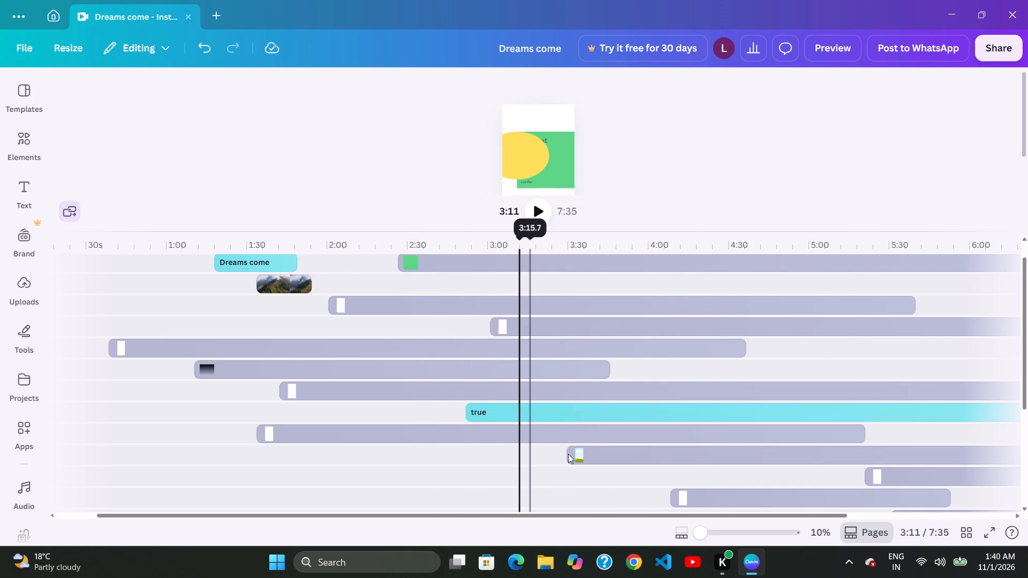
pyautogui.click(590, 454)
pyautogui.click(468, 463)
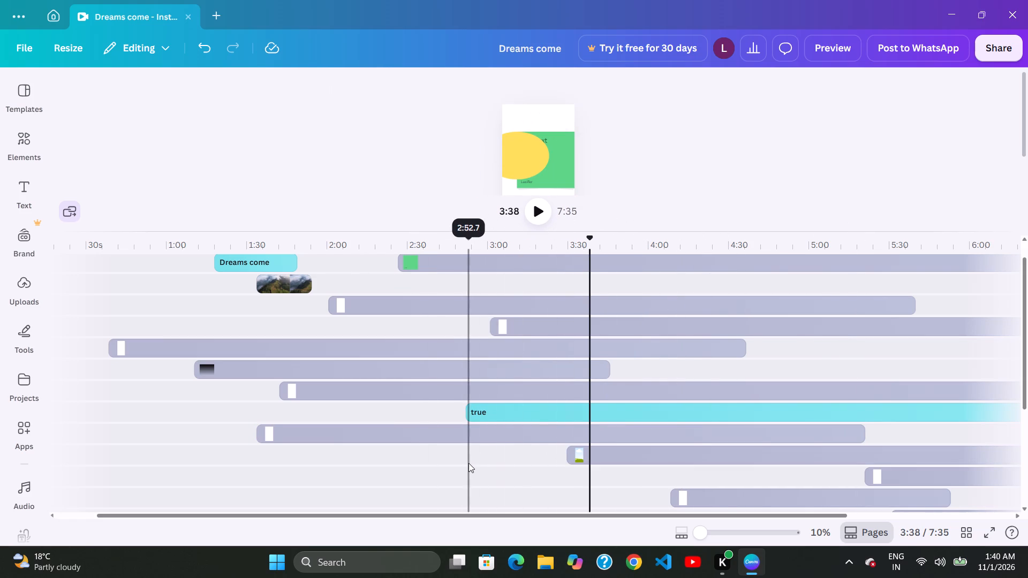
pyautogui.click(570, 491)
pyautogui.click(418, 492)
pyautogui.click(345, 494)
pyautogui.click(480, 495)
pyautogui.click(582, 484)
pyautogui.click(485, 485)
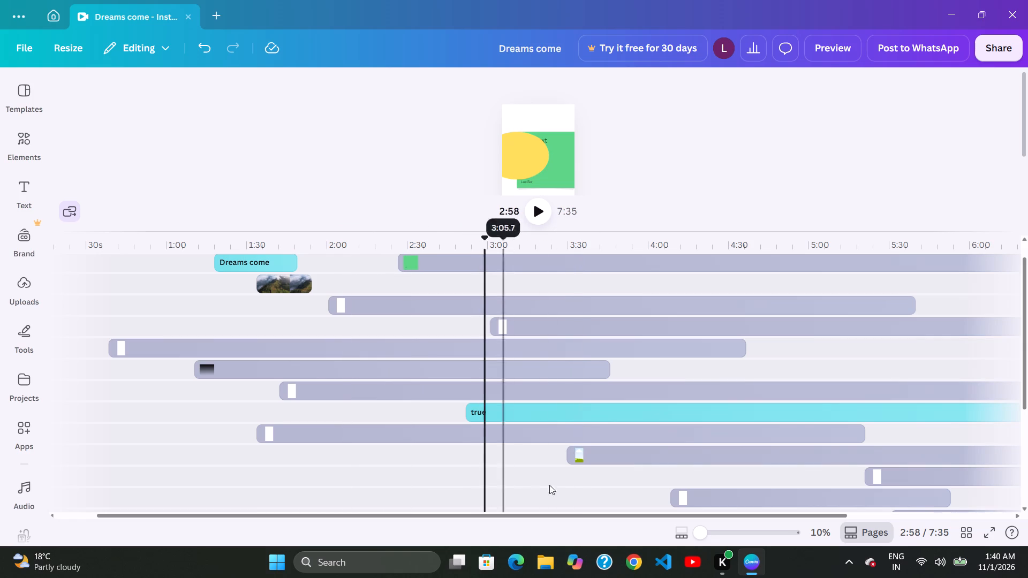
pyautogui.click(584, 484)
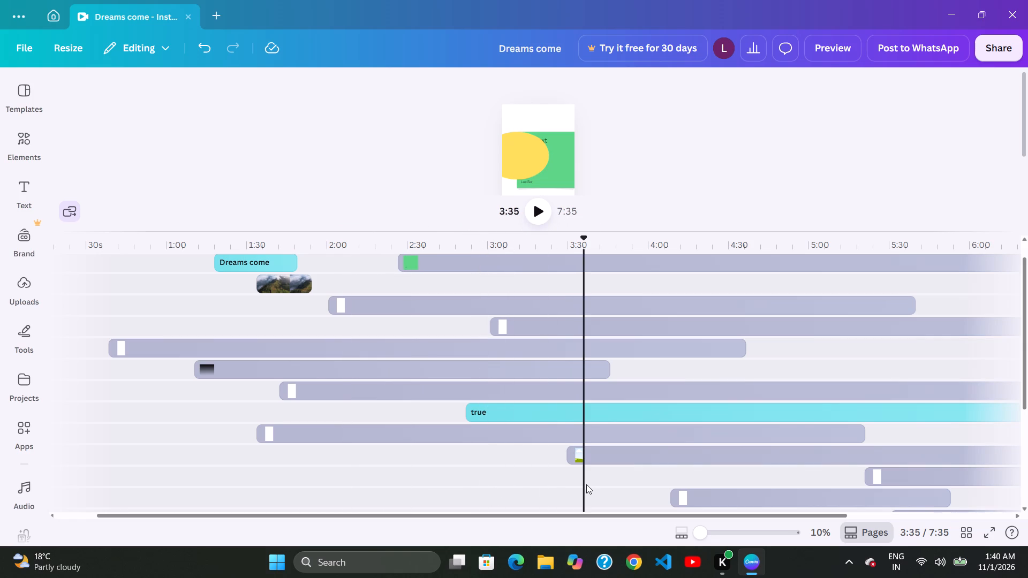